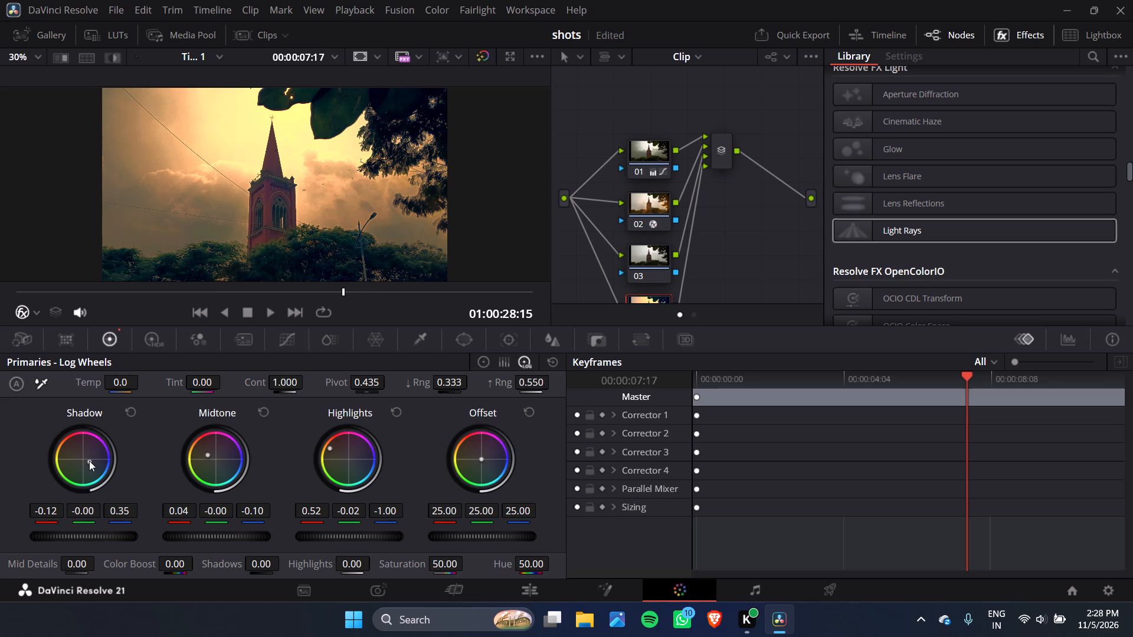
# Play back the graded church tower clip on the edit timeline from its start and from about 01:00:24:28.
pyautogui.click(529, 586)
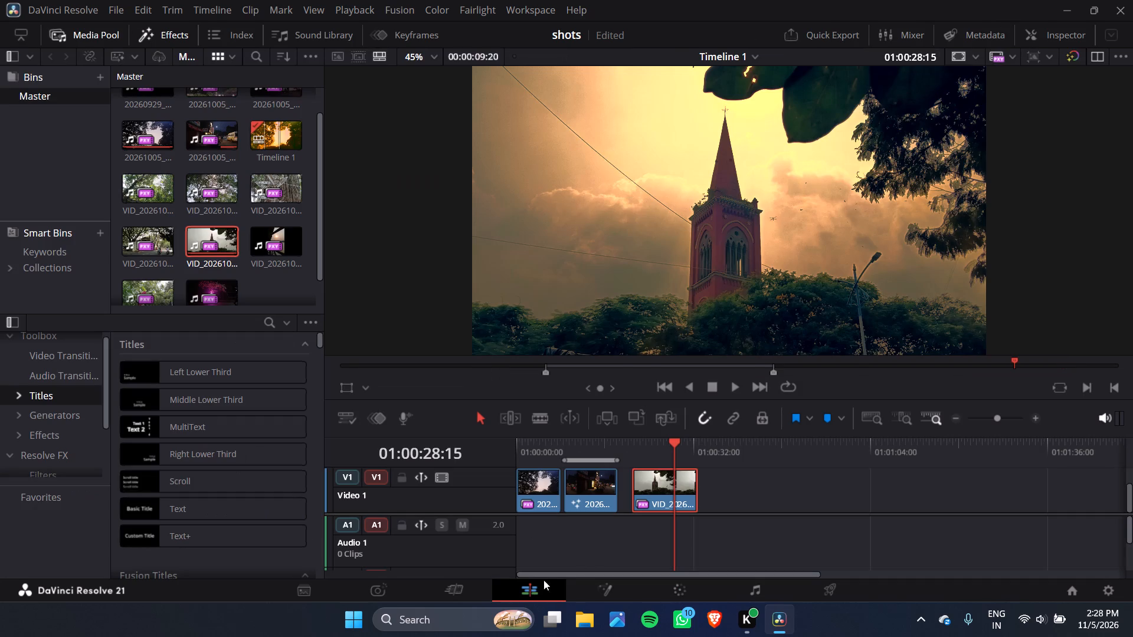
pyautogui.click(633, 442)
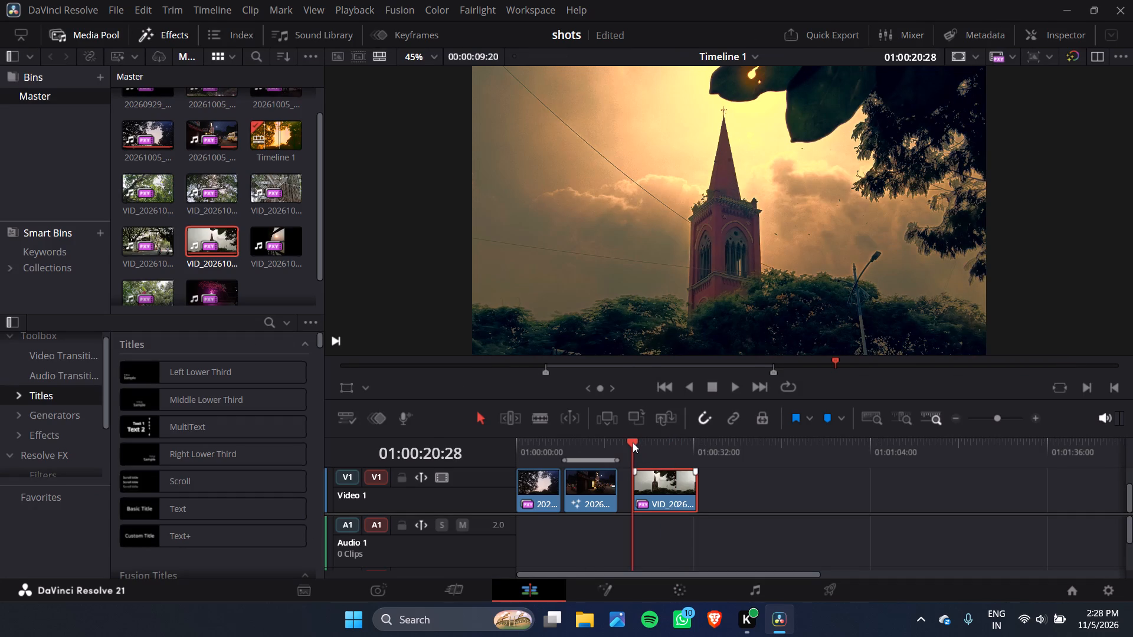
pyautogui.press('space')
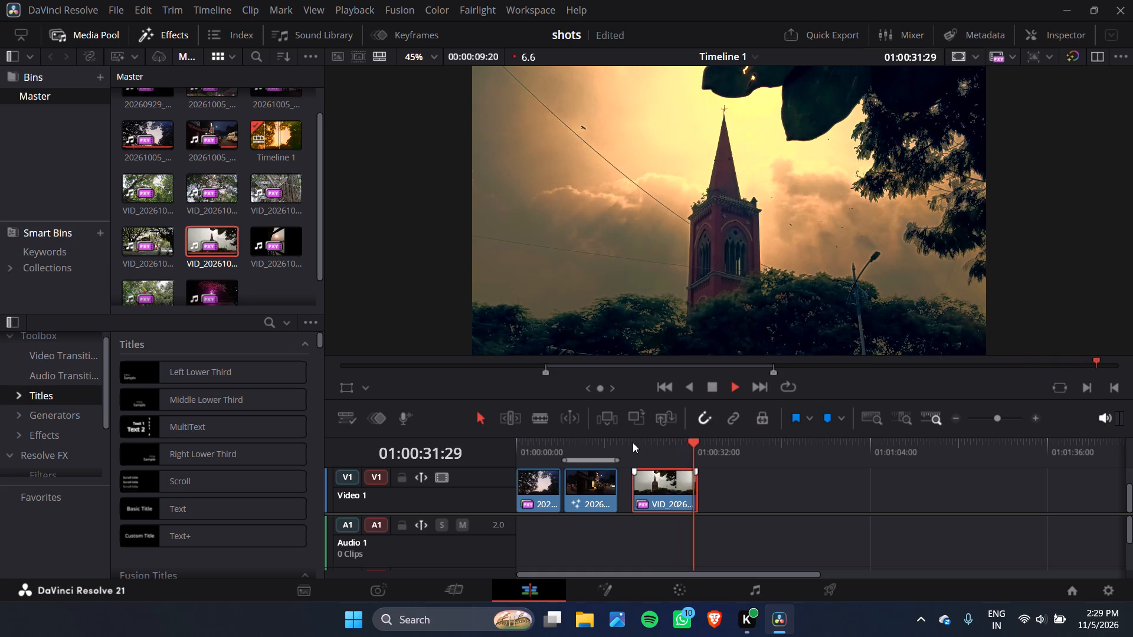
pyautogui.click(654, 446)
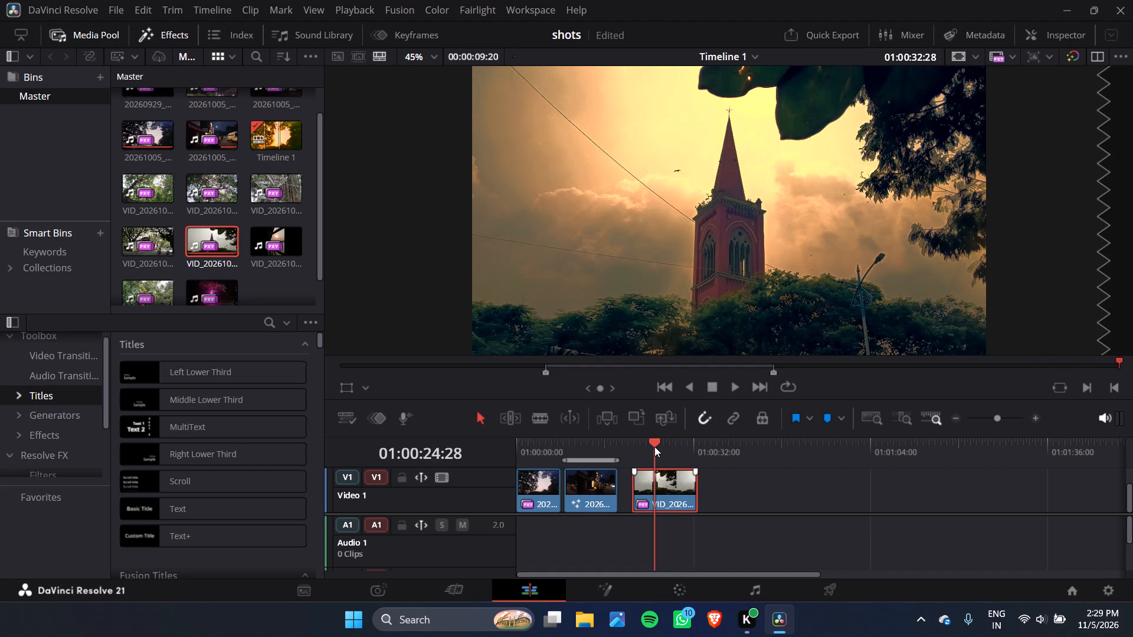
pyautogui.press('space')
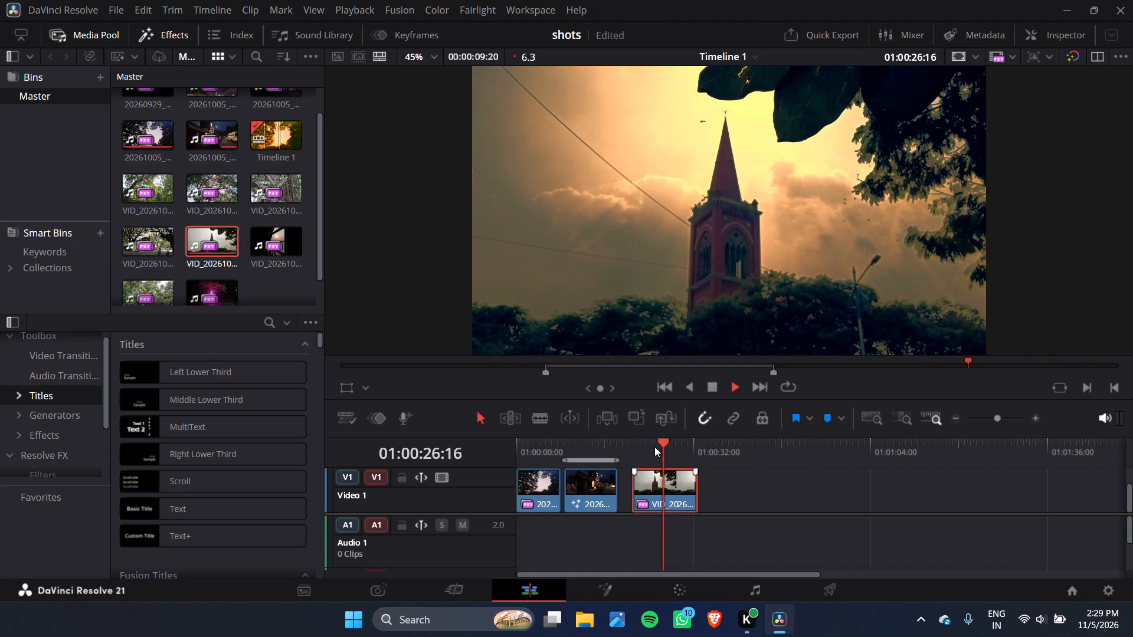
pyautogui.press('space')
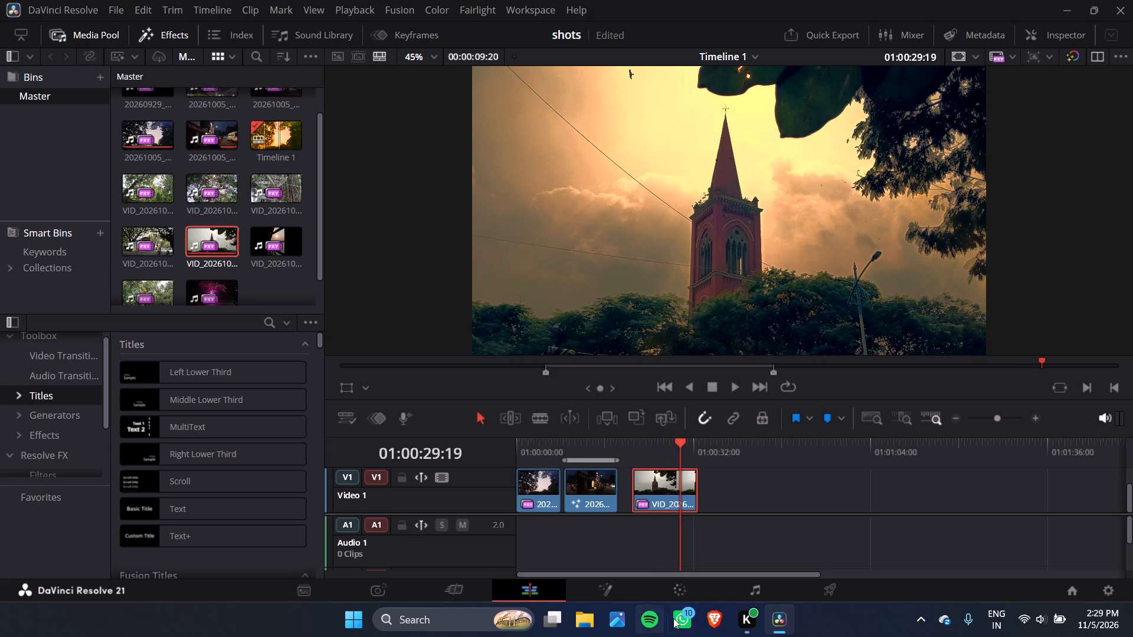
# Return to colour grading for the church clip and disable nodes 04, 03 and 02.
pyautogui.click(696, 592)
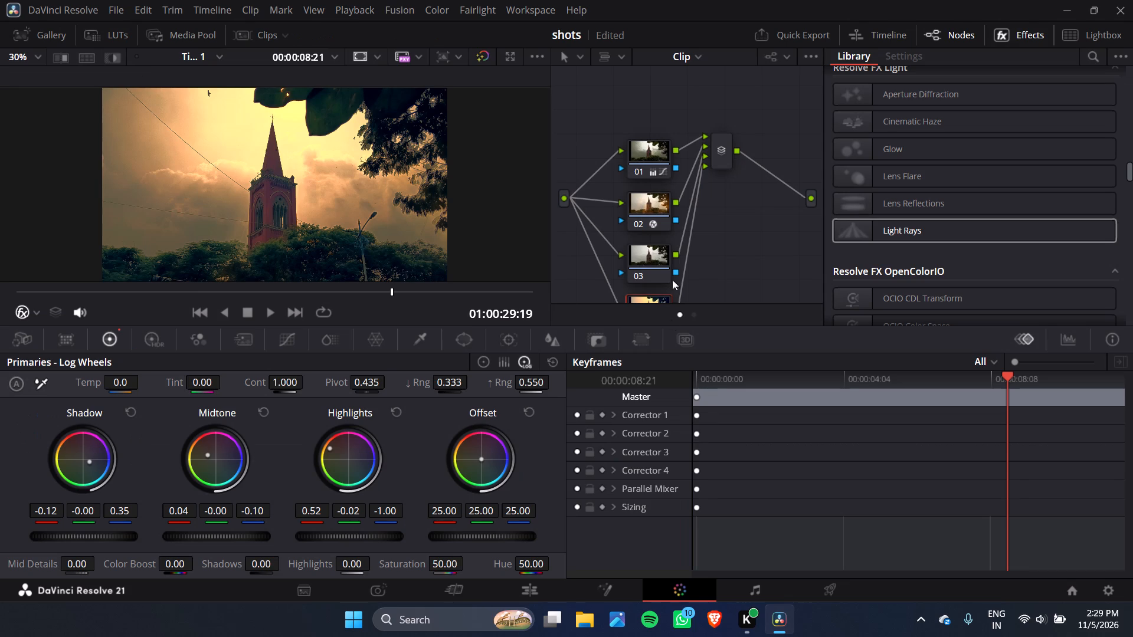
pyautogui.scroll(-1, 632, 231)
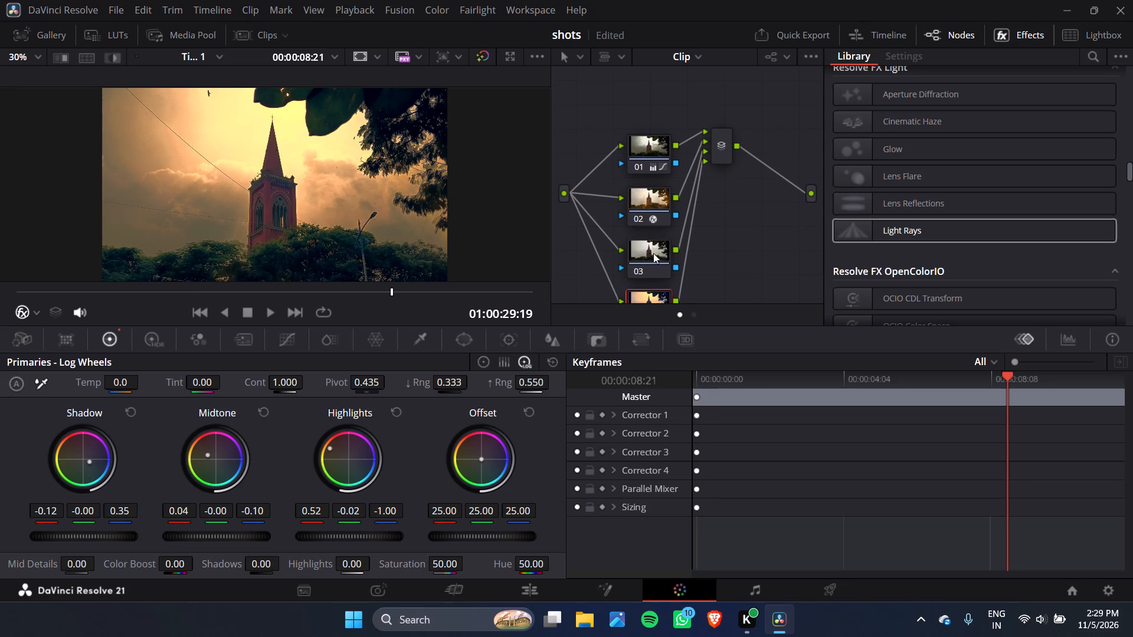
pyautogui.scroll(-5, 652, 267)
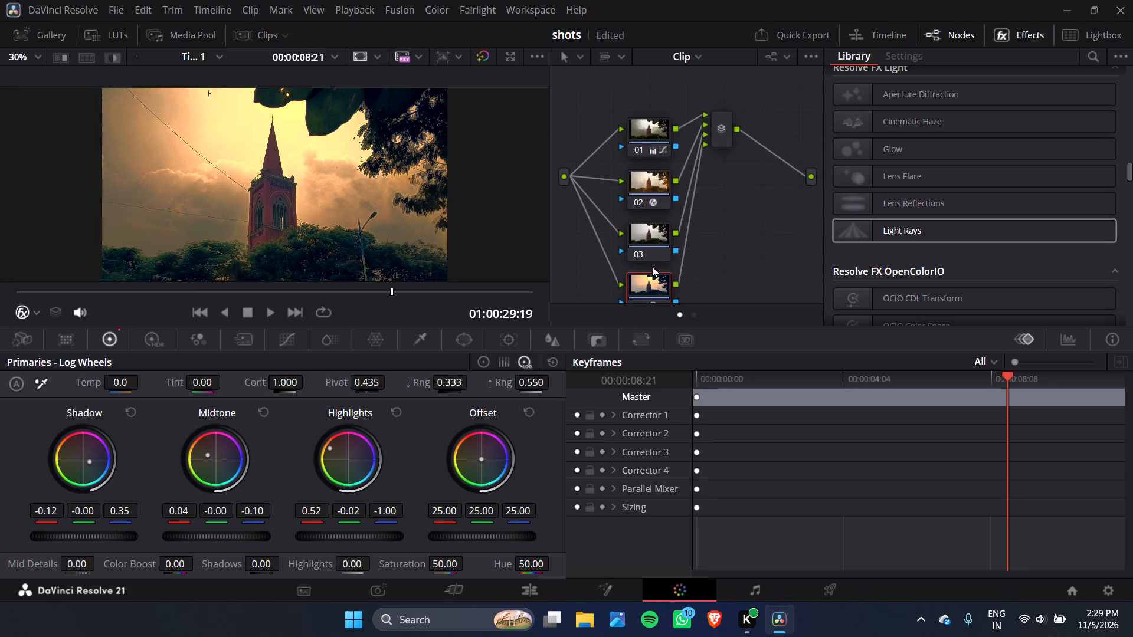
pyautogui.scroll(-4, 652, 267)
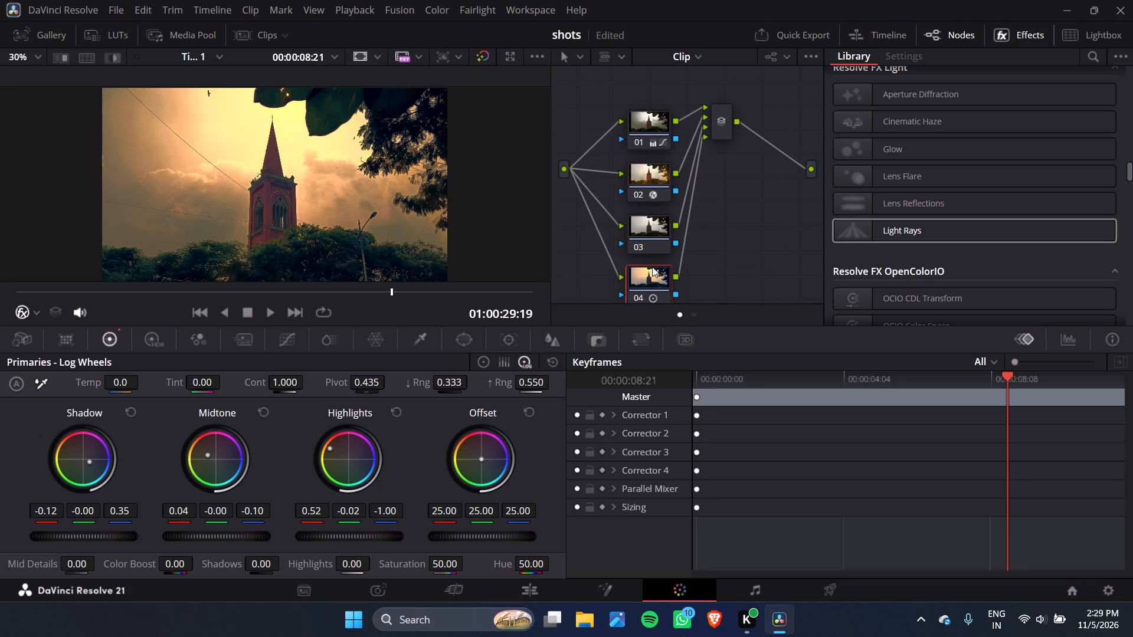
pyautogui.scroll(-1, 652, 267)
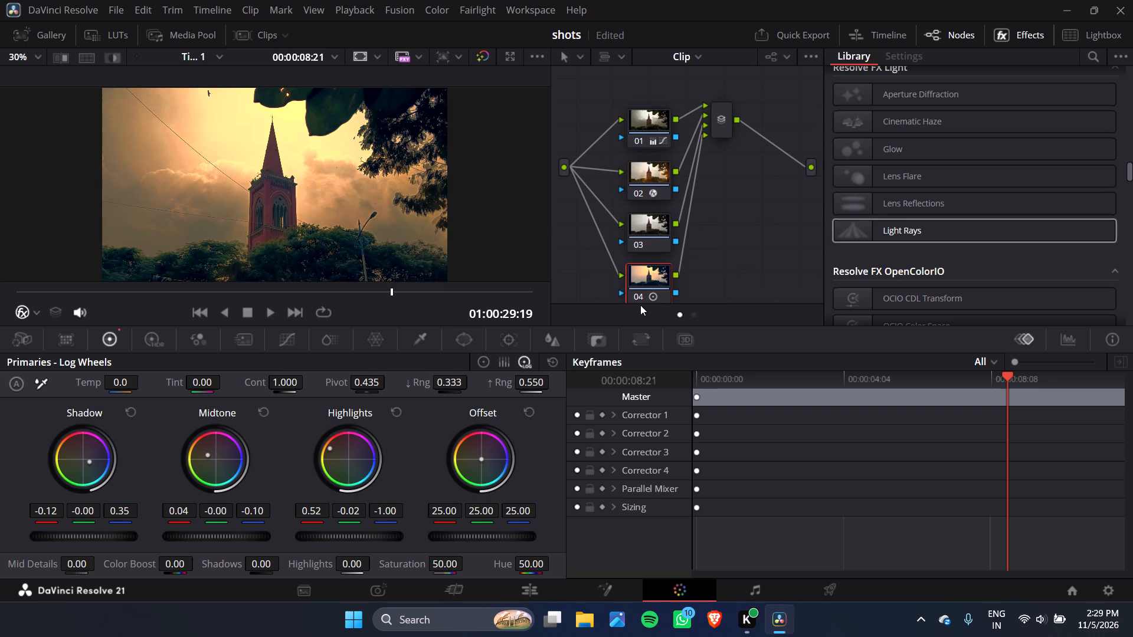
pyautogui.click(638, 293)
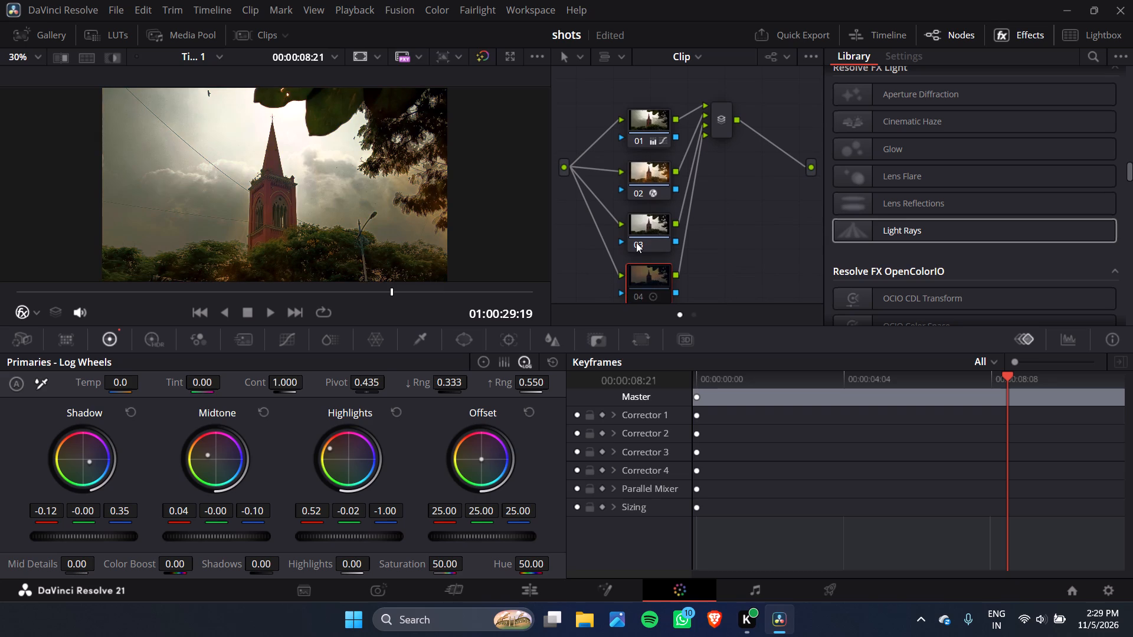
pyautogui.click(636, 244)
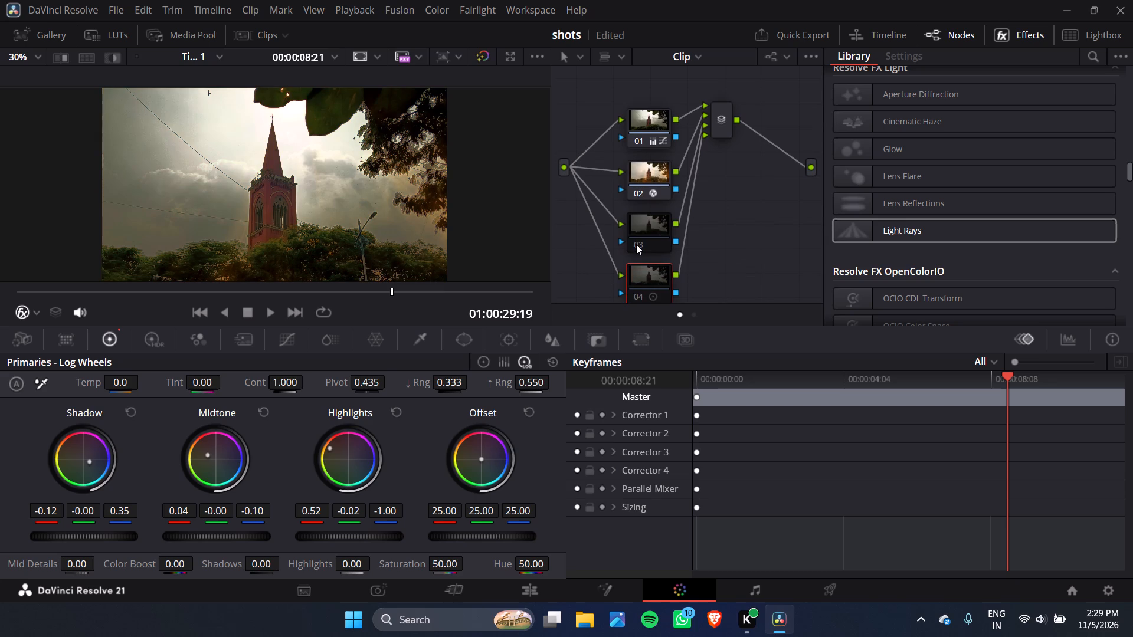
pyautogui.click(638, 191)
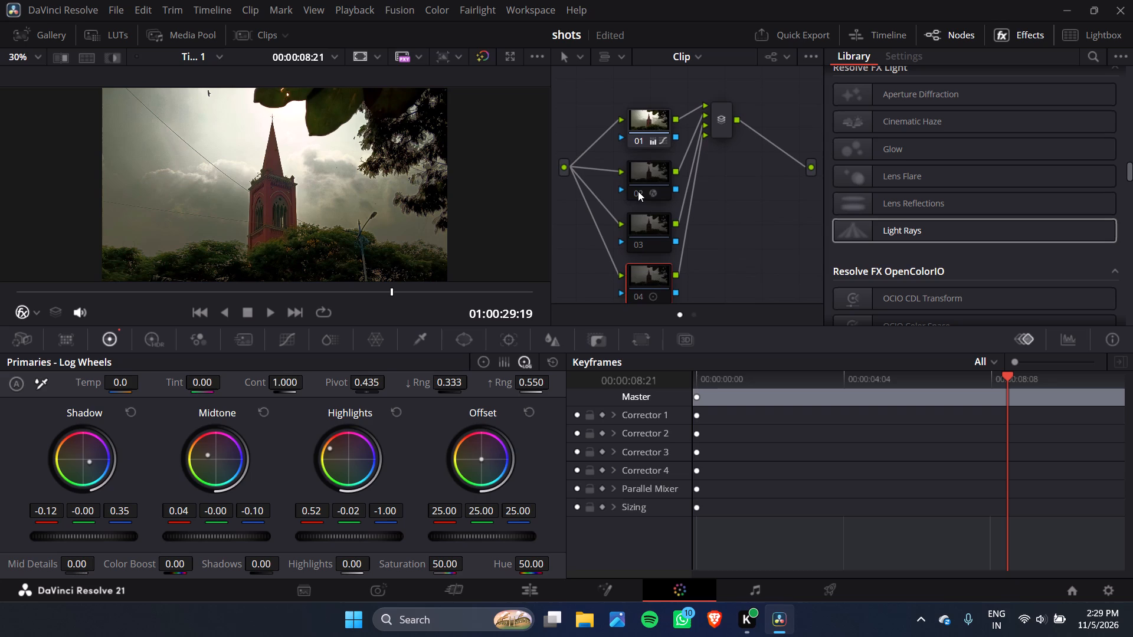
# Toggle node 01 off and on to compare its grade with the original footage, leaving it enabled.
pyautogui.click(638, 142)
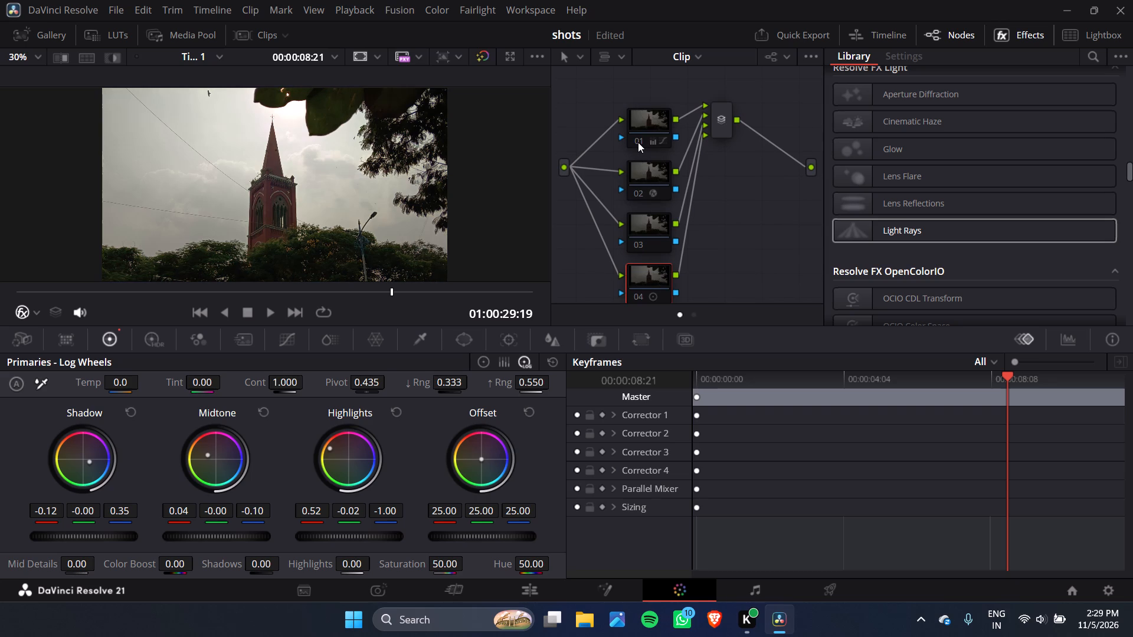
pyautogui.click(638, 142)
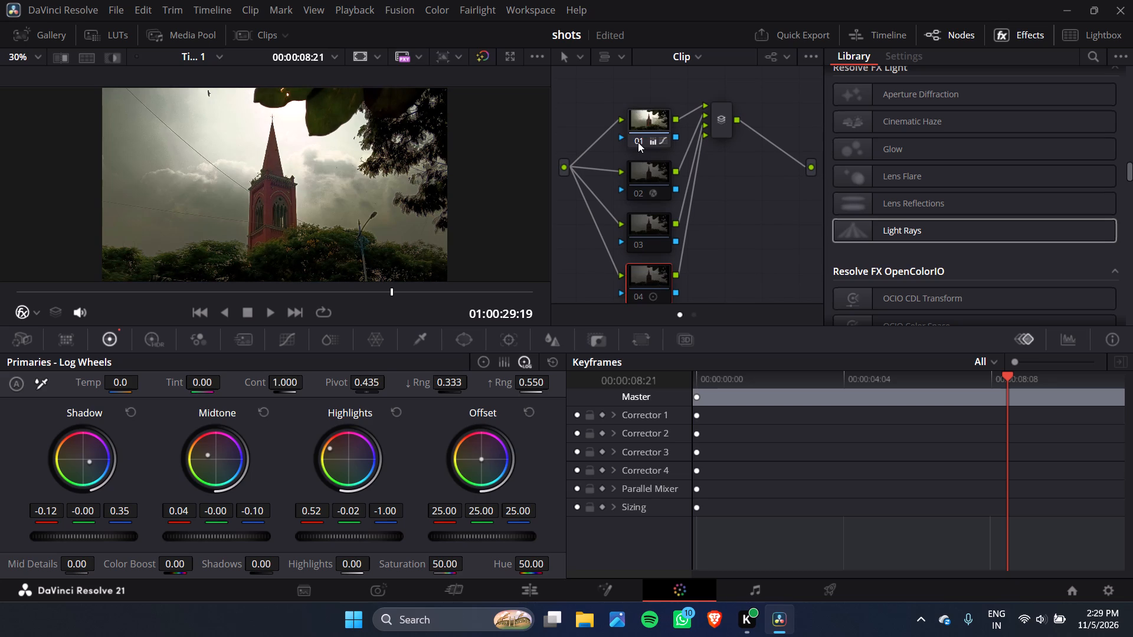
pyautogui.click(638, 142)
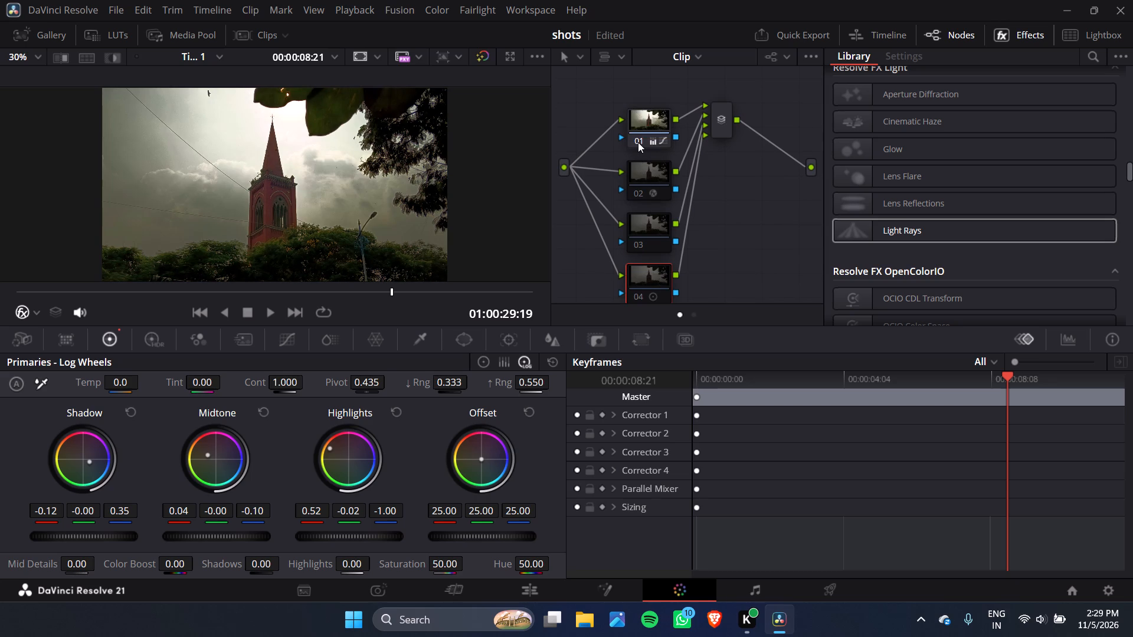
pyautogui.click(638, 142)
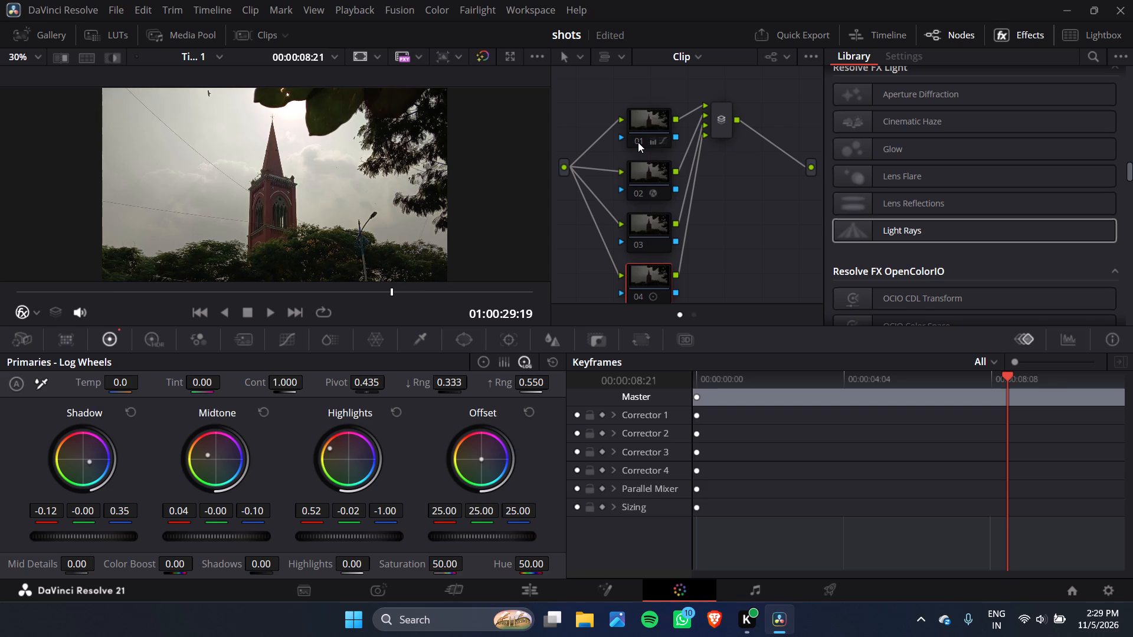
pyautogui.click(638, 142)
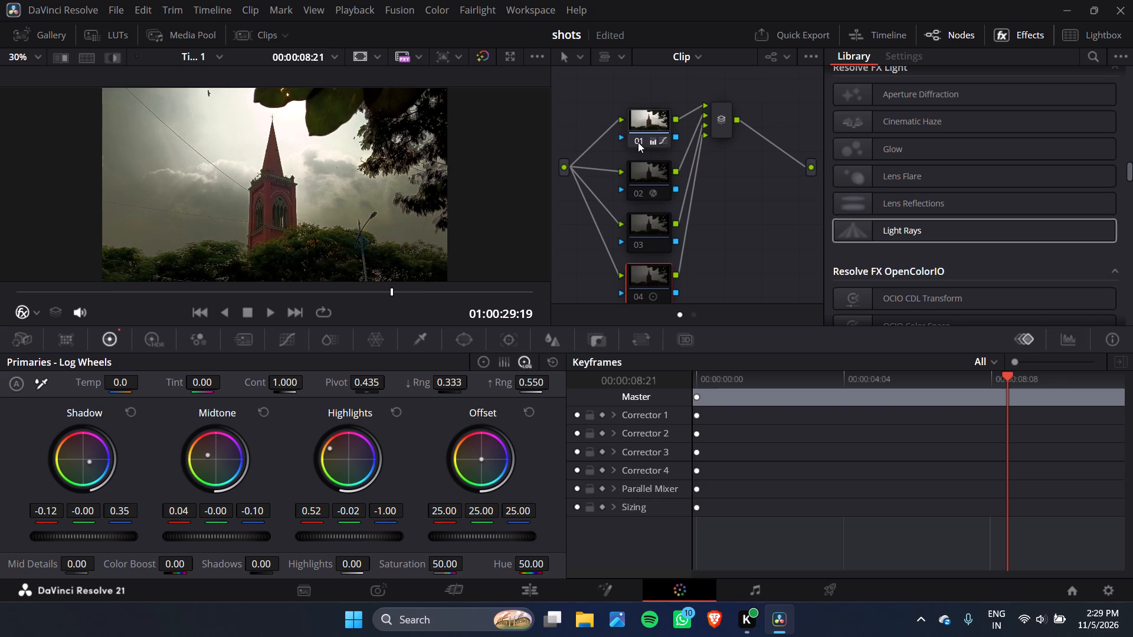
pyautogui.click(638, 142)
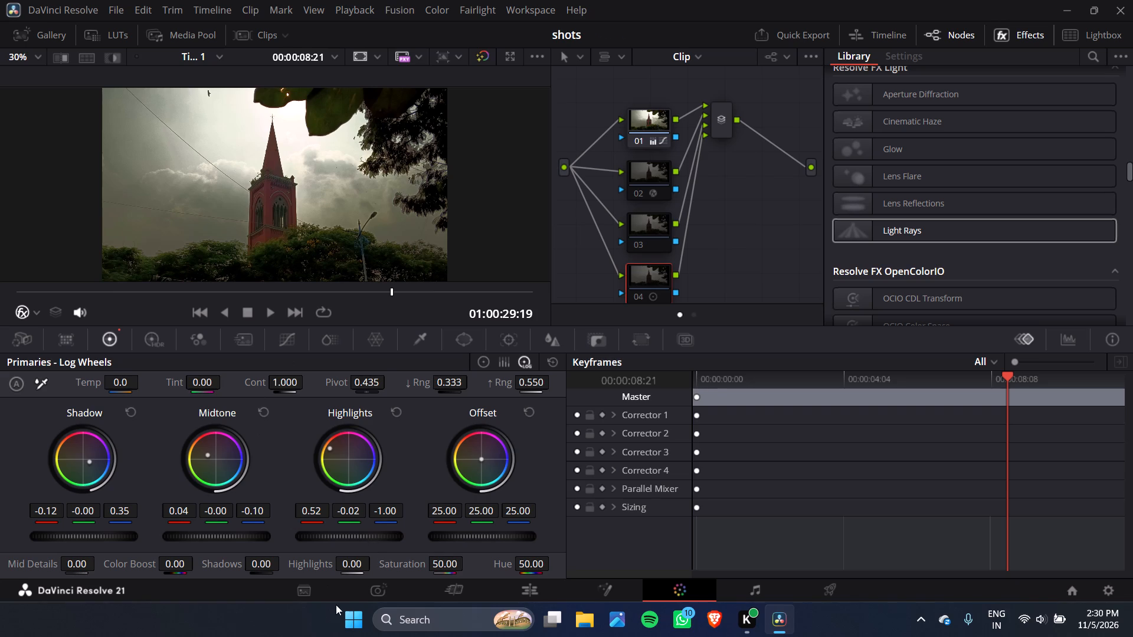
# On node 01, try different heights for the custom luma curve's middle point, leaving it well below the diagonal.
pyautogui.click(636, 124)
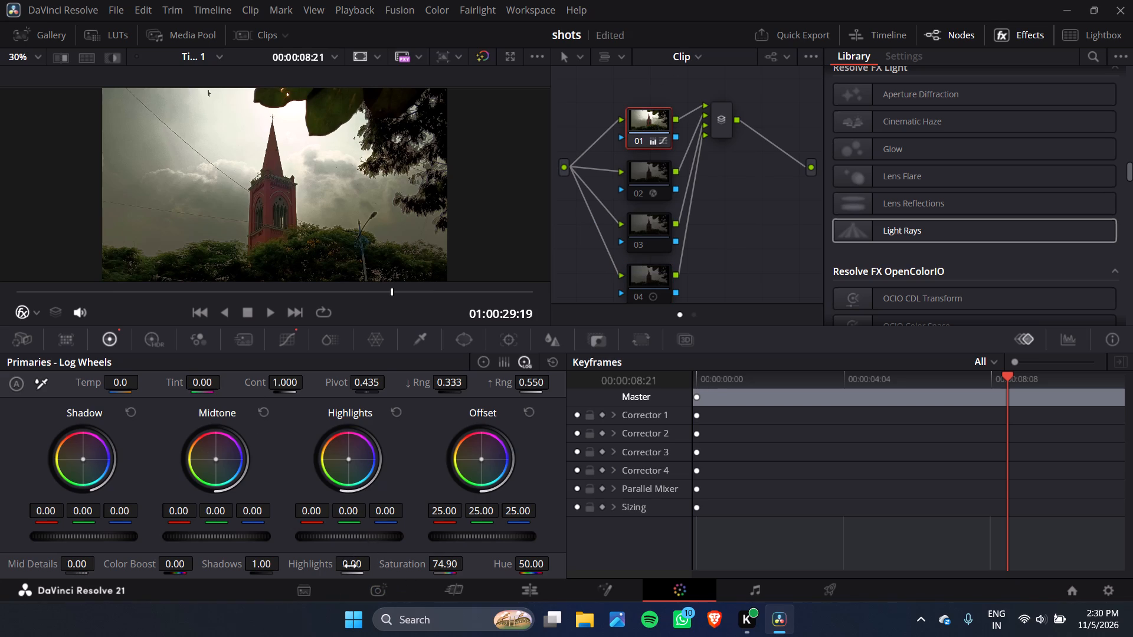
pyautogui.click(303, 339)
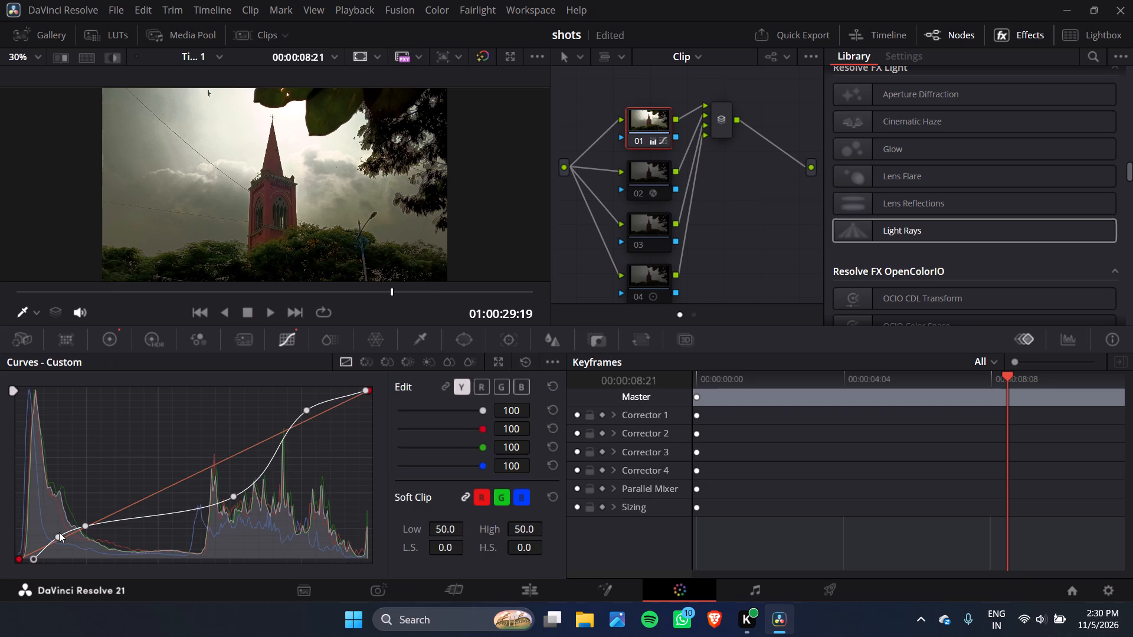
pyautogui.click(235, 494)
pyautogui.moveTo(235, 492); pyautogui.dragTo(233, 483)
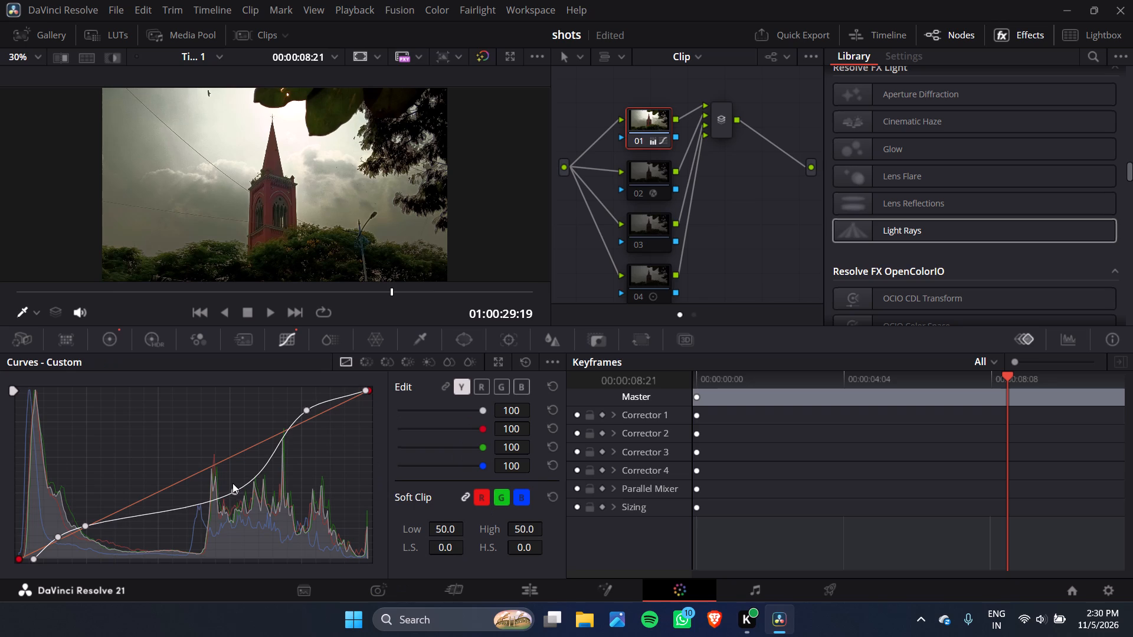
pyautogui.moveTo(233, 483); pyautogui.dragTo(207, 454)
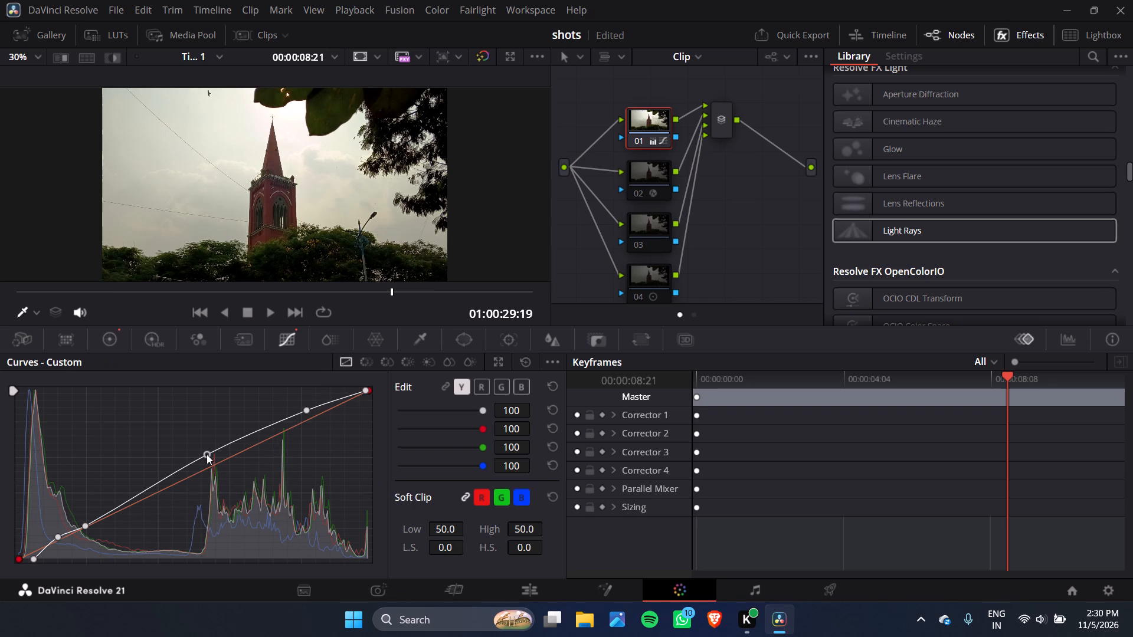
pyautogui.moveTo(207, 454); pyautogui.dragTo(238, 505)
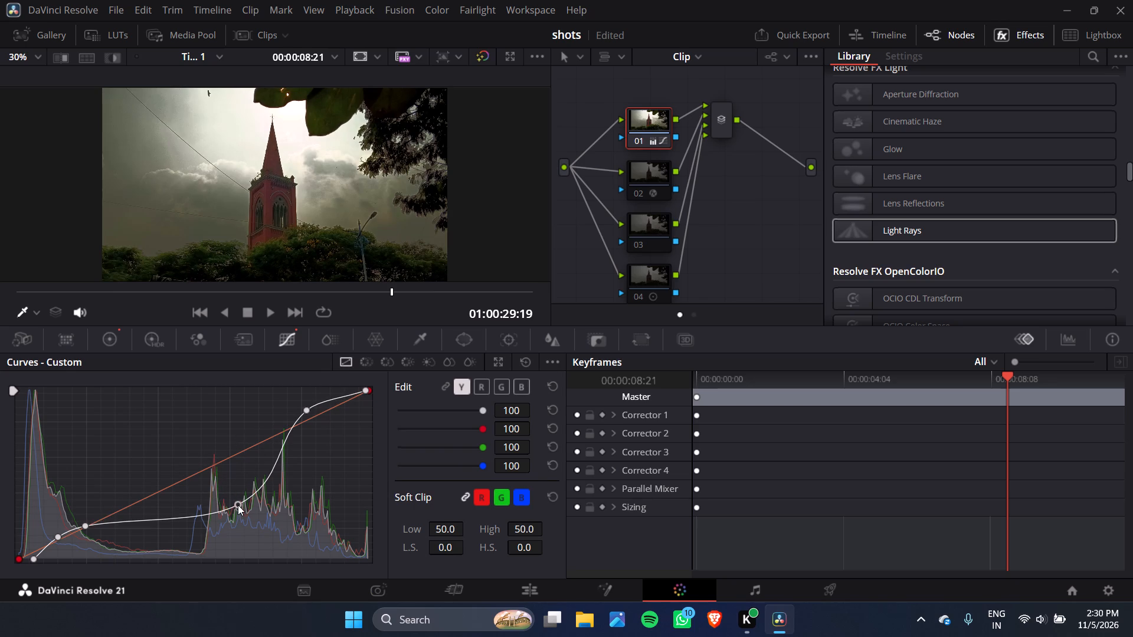
pyautogui.moveTo(238, 505); pyautogui.dragTo(229, 494)
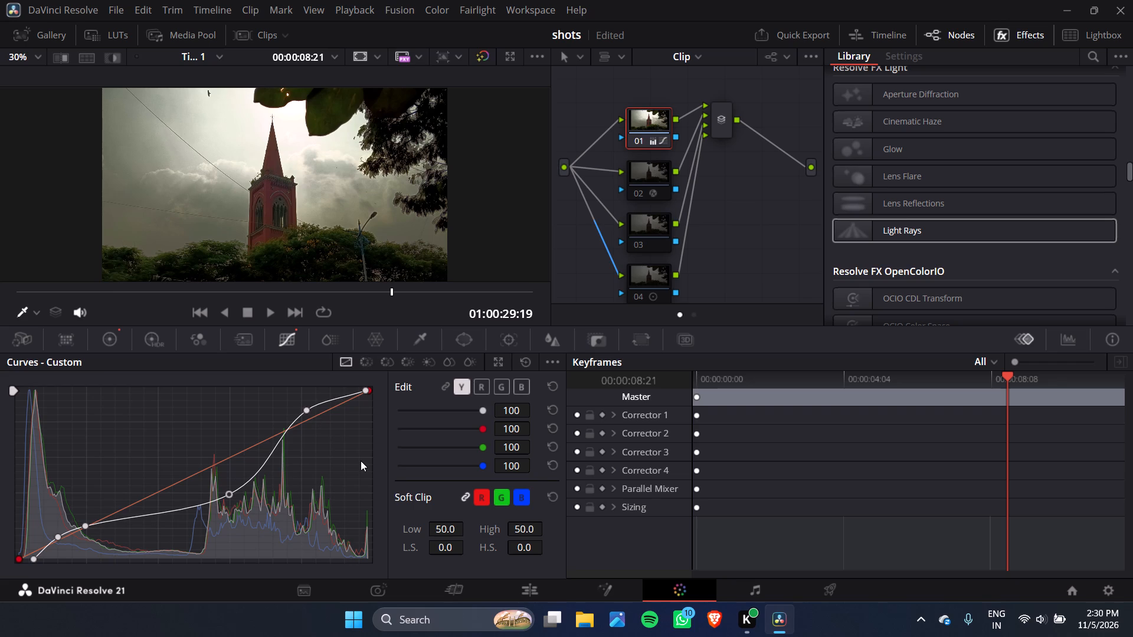
pyautogui.click(83, 523)
# Re-enable nodes 02 and 04, keeping node 03 disabled.
pyautogui.click(638, 195)
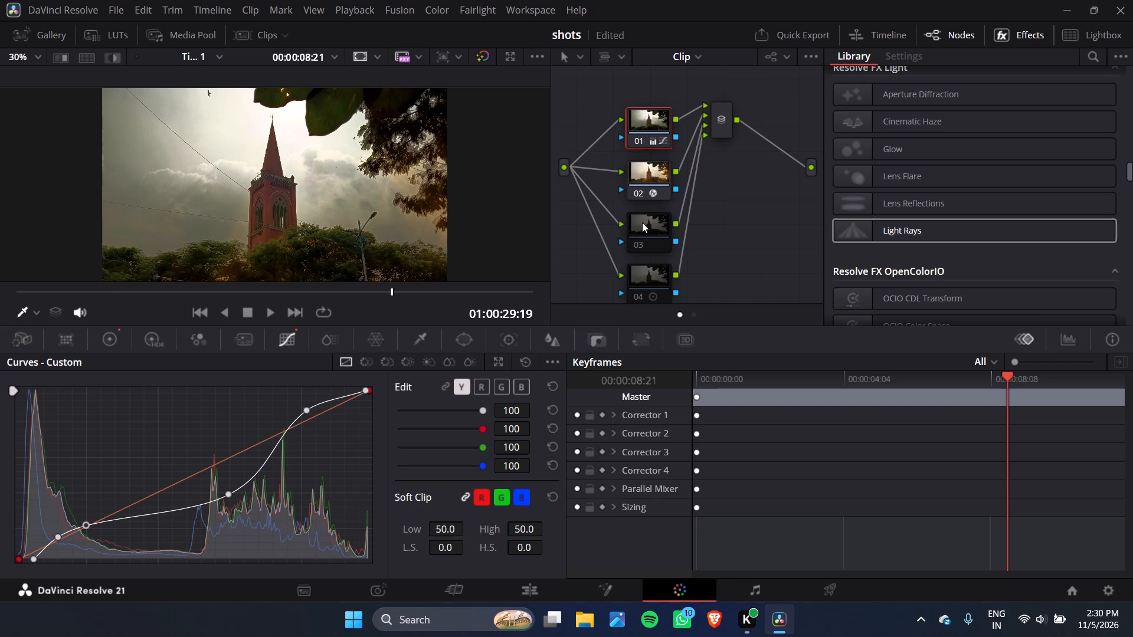
pyautogui.click(636, 295)
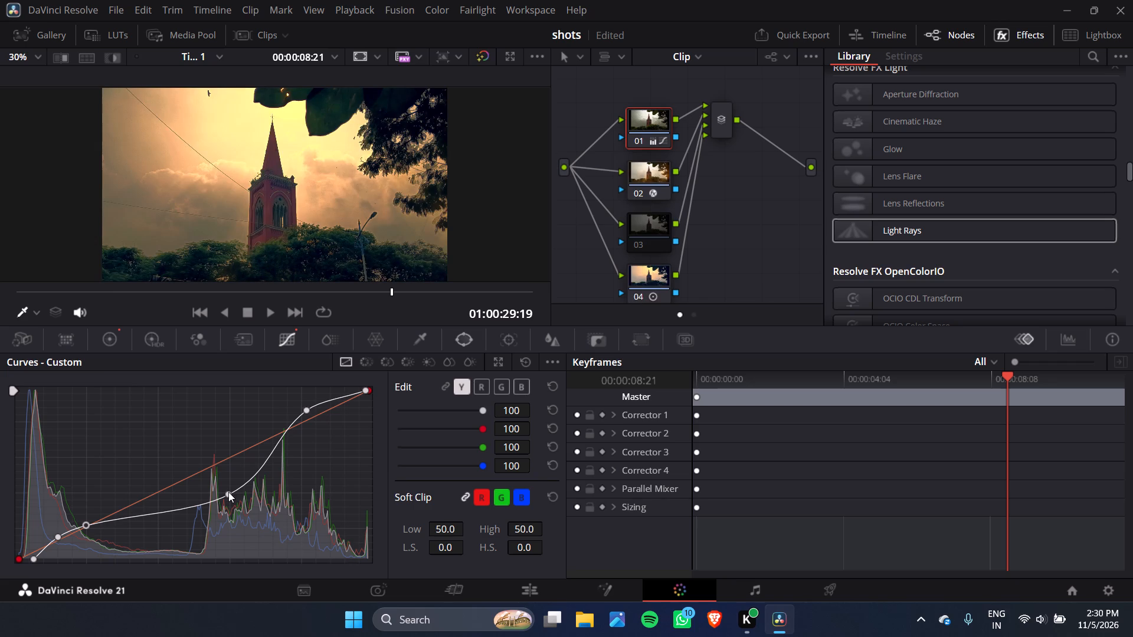
# Readjust the middle point of node 01's luma curve slightly lower to darken the midtones and strengthen the cloud contrast.
pyautogui.moveTo(228, 492); pyautogui.dragTo(225, 483)
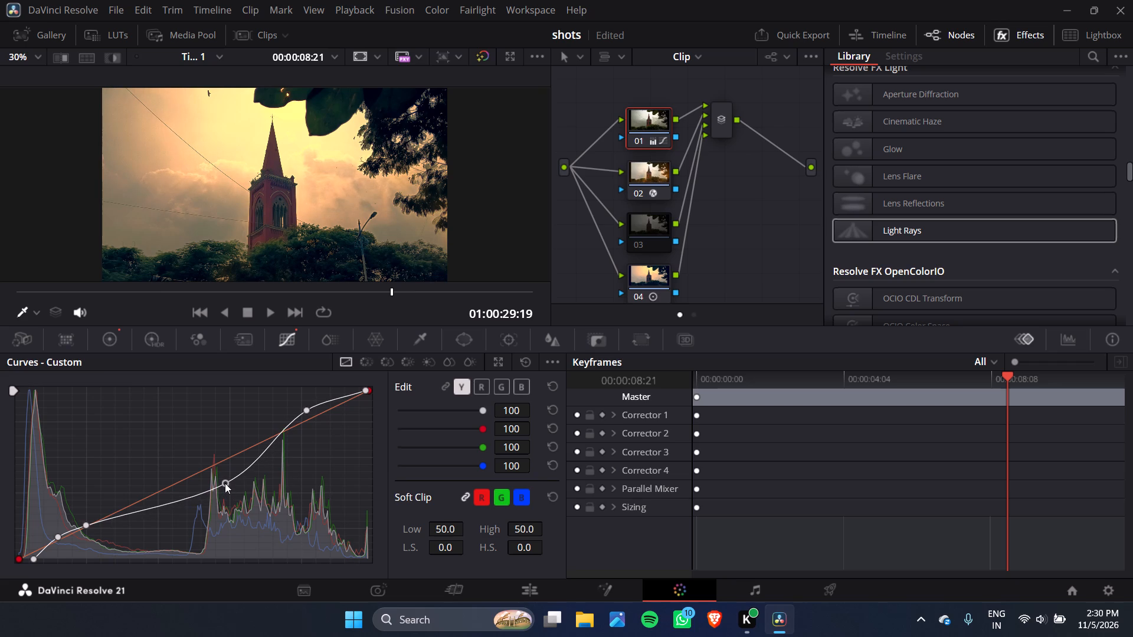
pyautogui.moveTo(225, 483); pyautogui.dragTo(240, 503)
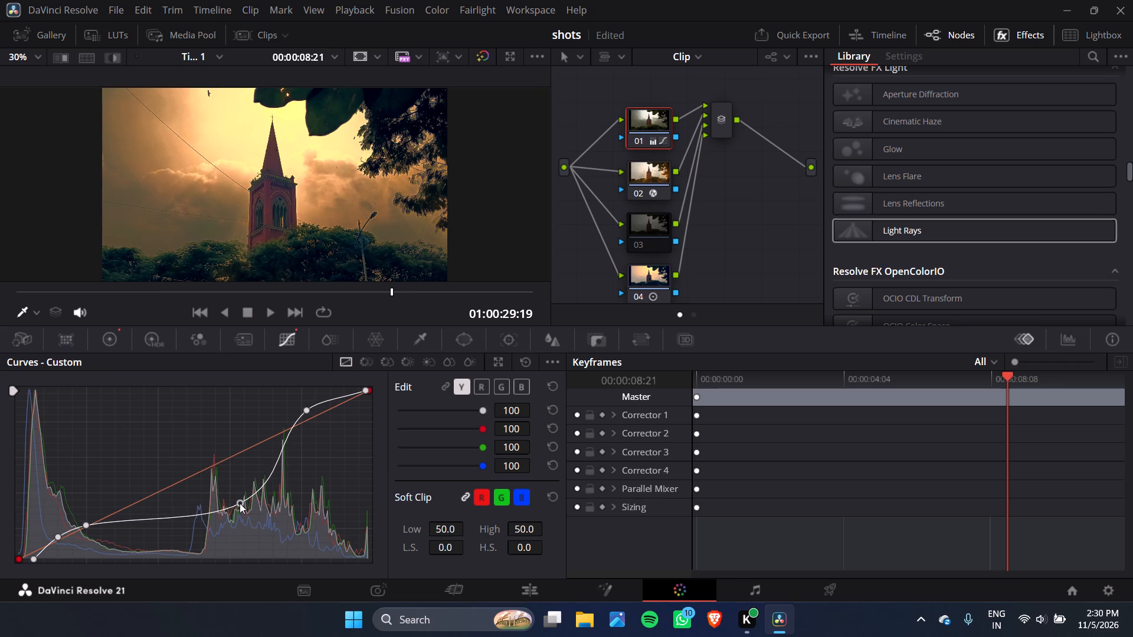
pyautogui.moveTo(240, 503); pyautogui.dragTo(247, 511)
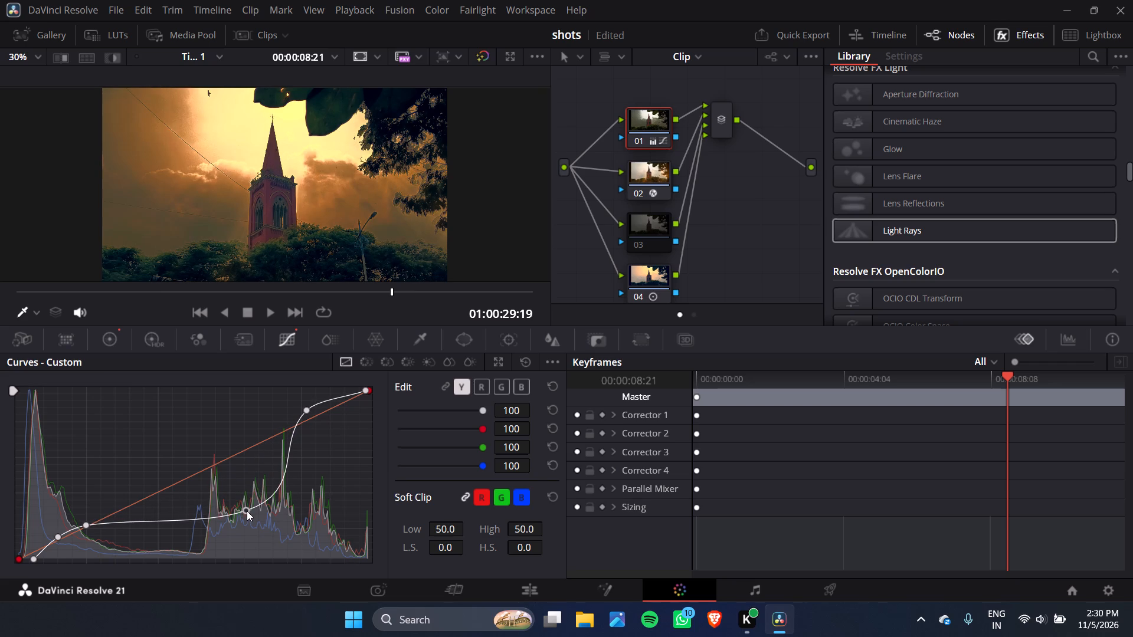
pyautogui.moveTo(247, 511); pyautogui.dragTo(252, 515)
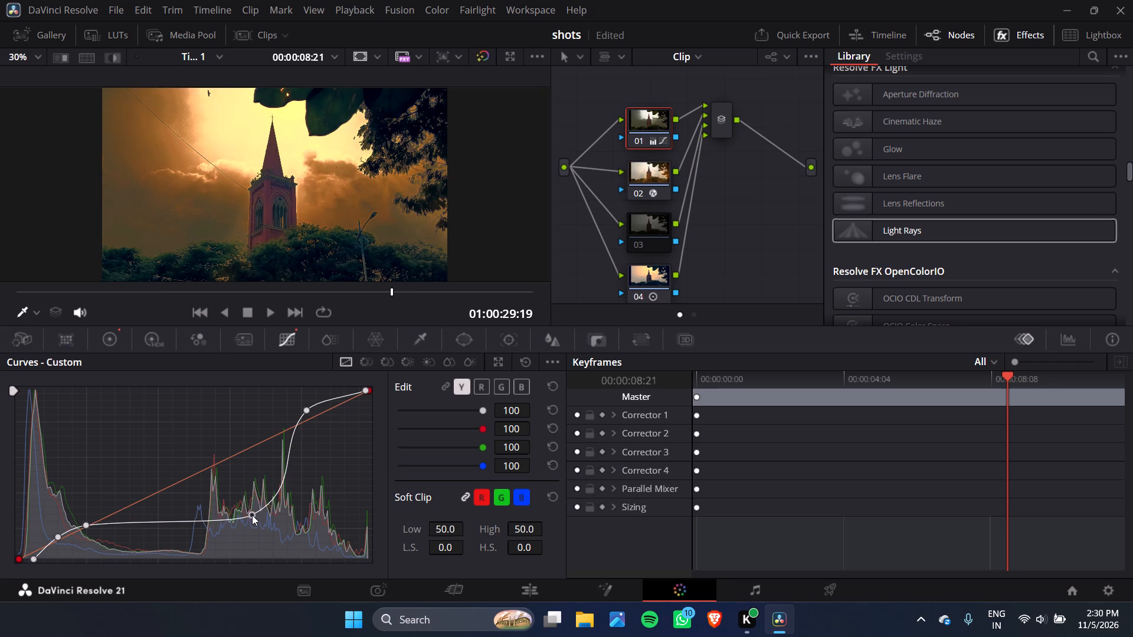
pyautogui.moveTo(252, 515); pyautogui.dragTo(240, 501)
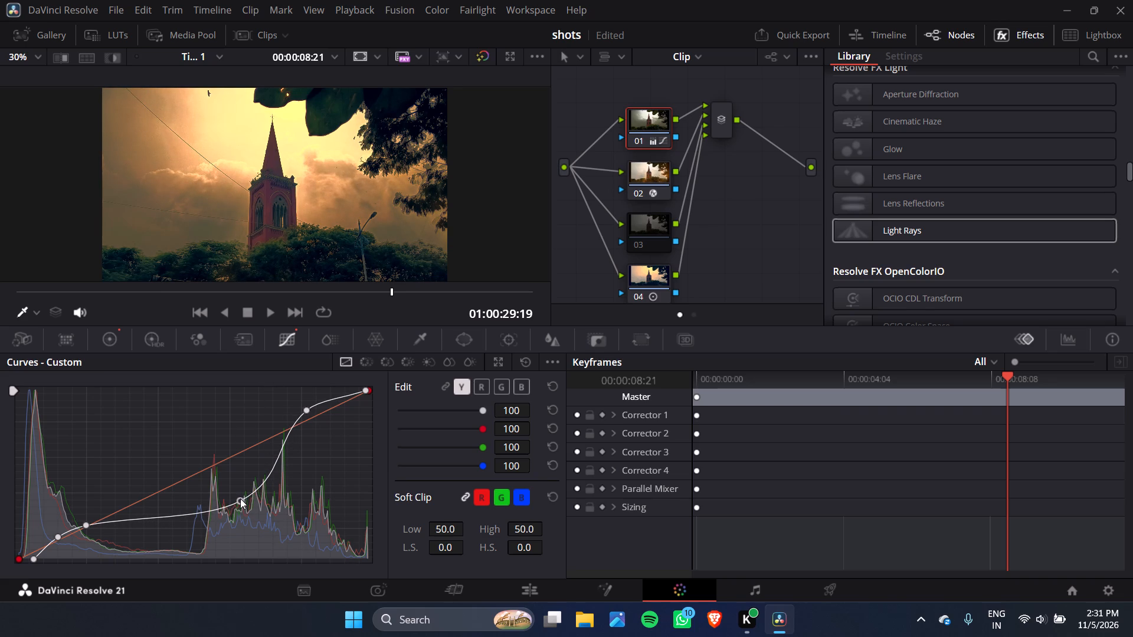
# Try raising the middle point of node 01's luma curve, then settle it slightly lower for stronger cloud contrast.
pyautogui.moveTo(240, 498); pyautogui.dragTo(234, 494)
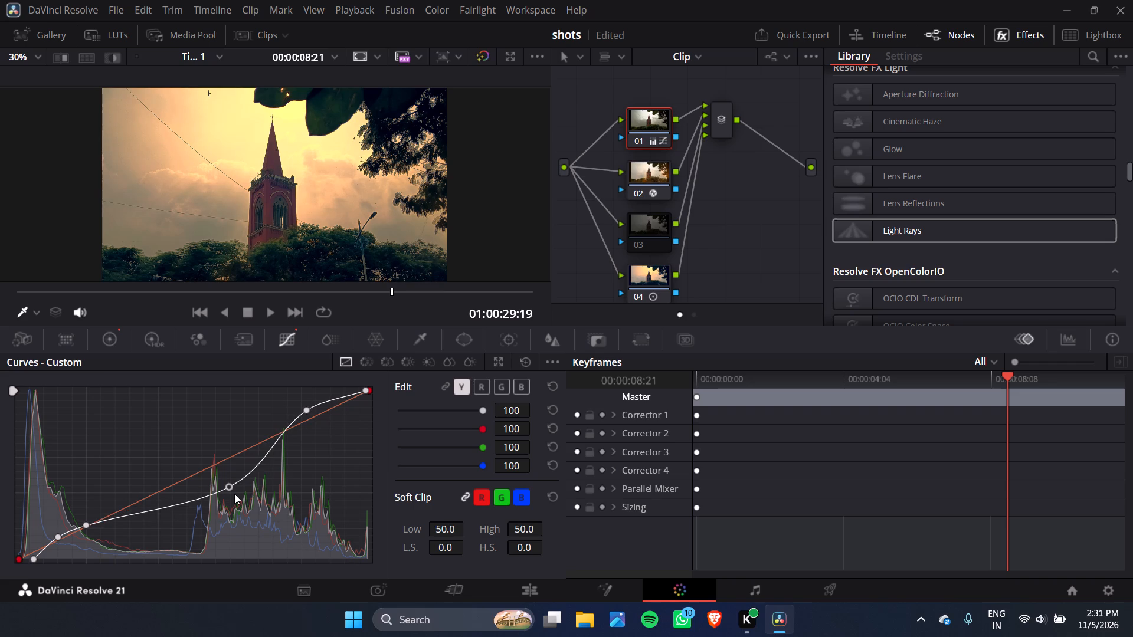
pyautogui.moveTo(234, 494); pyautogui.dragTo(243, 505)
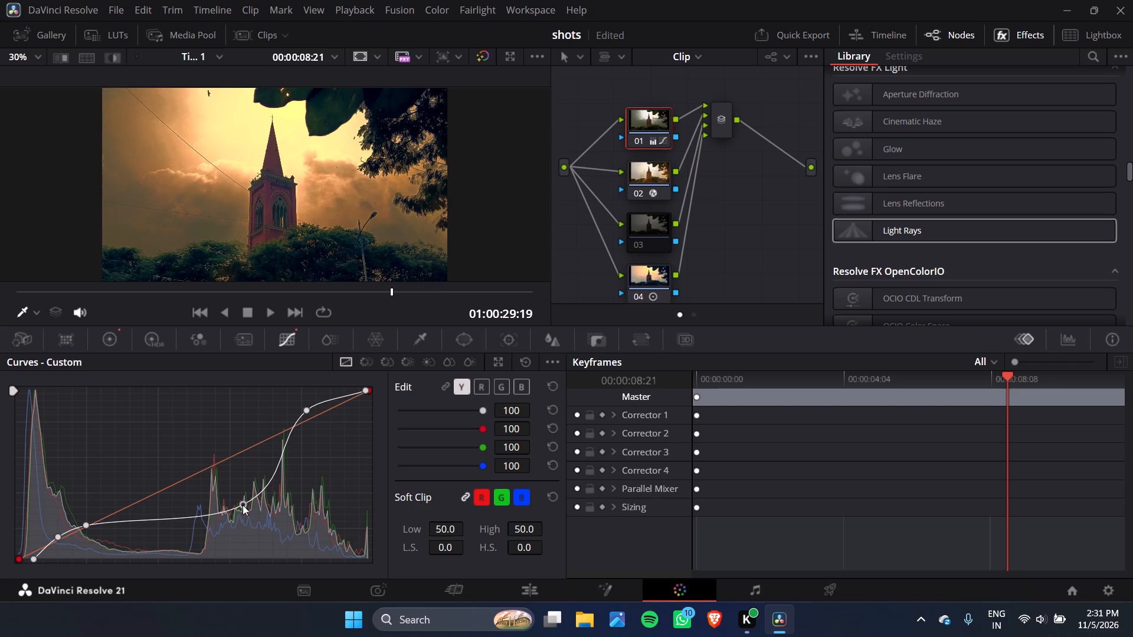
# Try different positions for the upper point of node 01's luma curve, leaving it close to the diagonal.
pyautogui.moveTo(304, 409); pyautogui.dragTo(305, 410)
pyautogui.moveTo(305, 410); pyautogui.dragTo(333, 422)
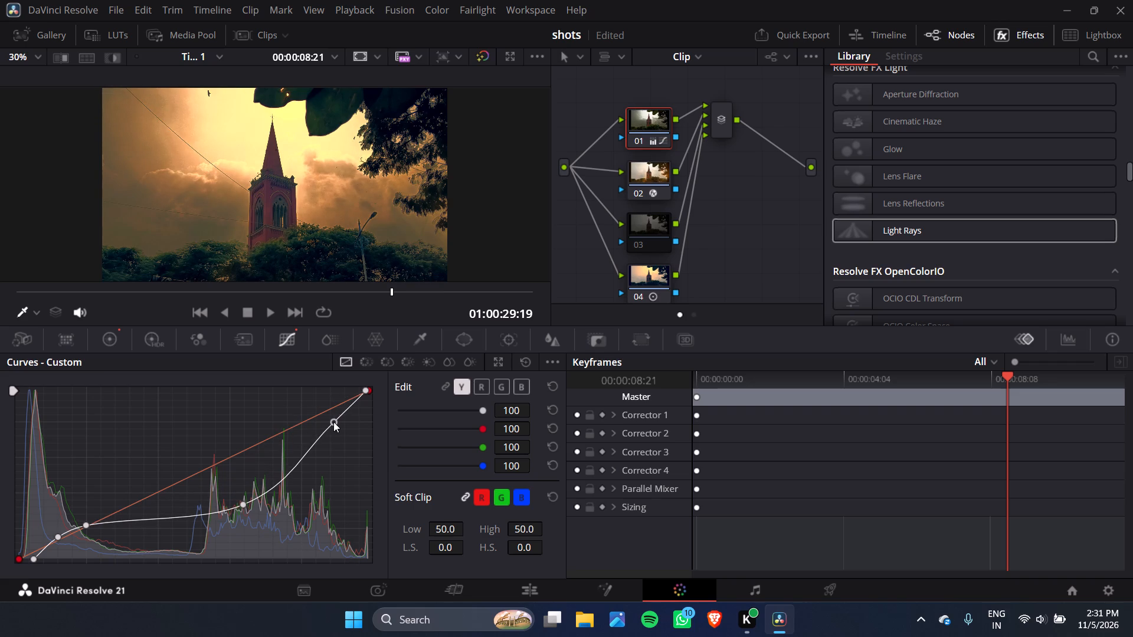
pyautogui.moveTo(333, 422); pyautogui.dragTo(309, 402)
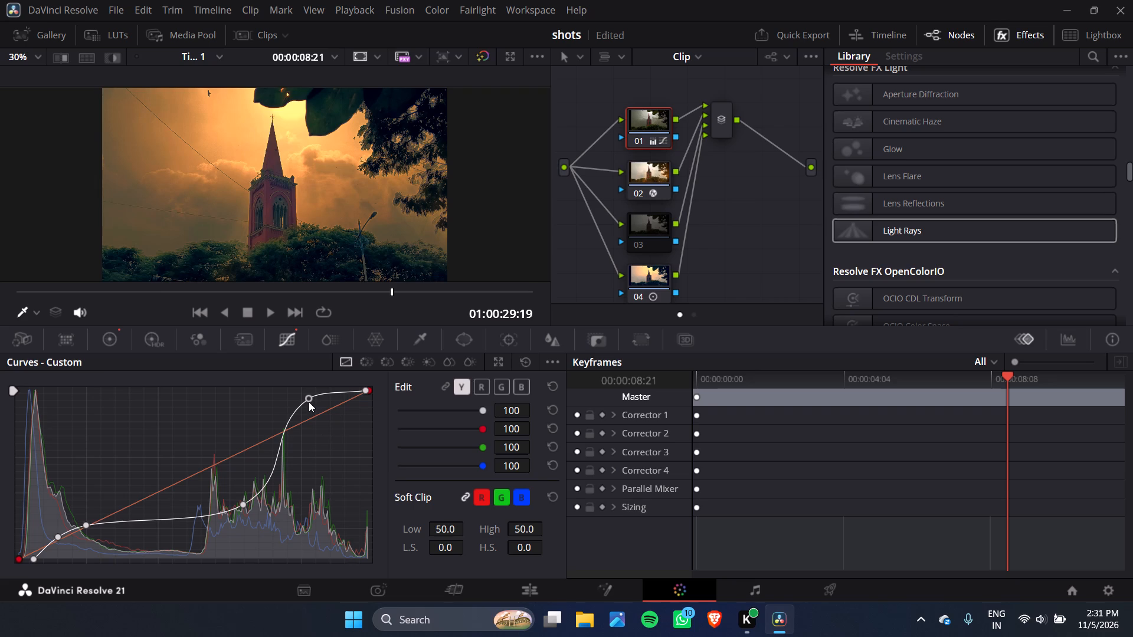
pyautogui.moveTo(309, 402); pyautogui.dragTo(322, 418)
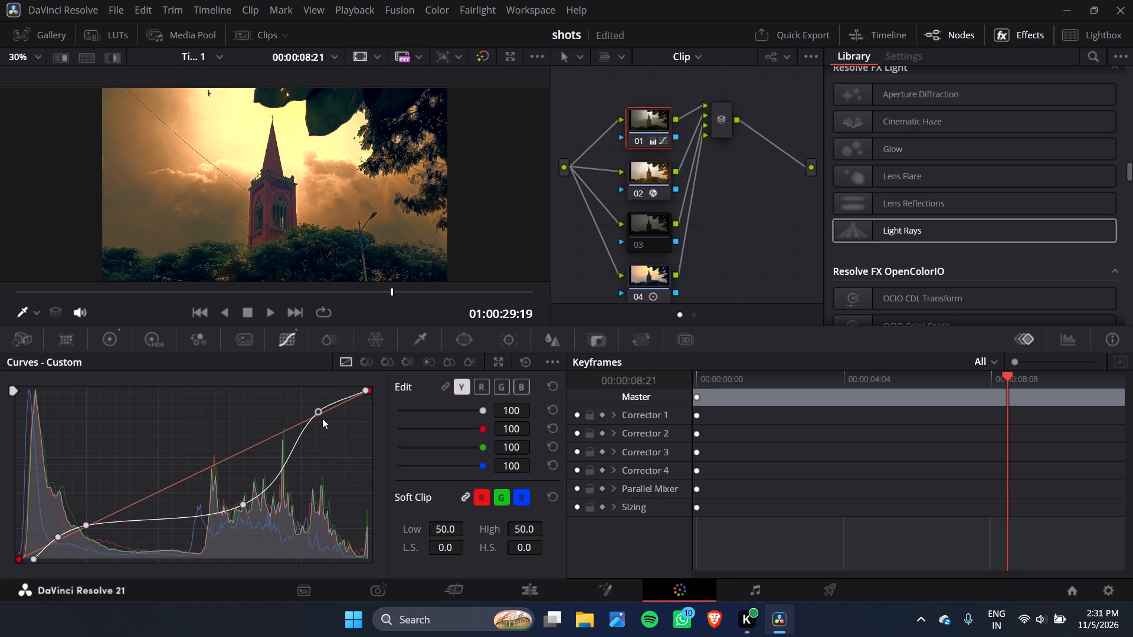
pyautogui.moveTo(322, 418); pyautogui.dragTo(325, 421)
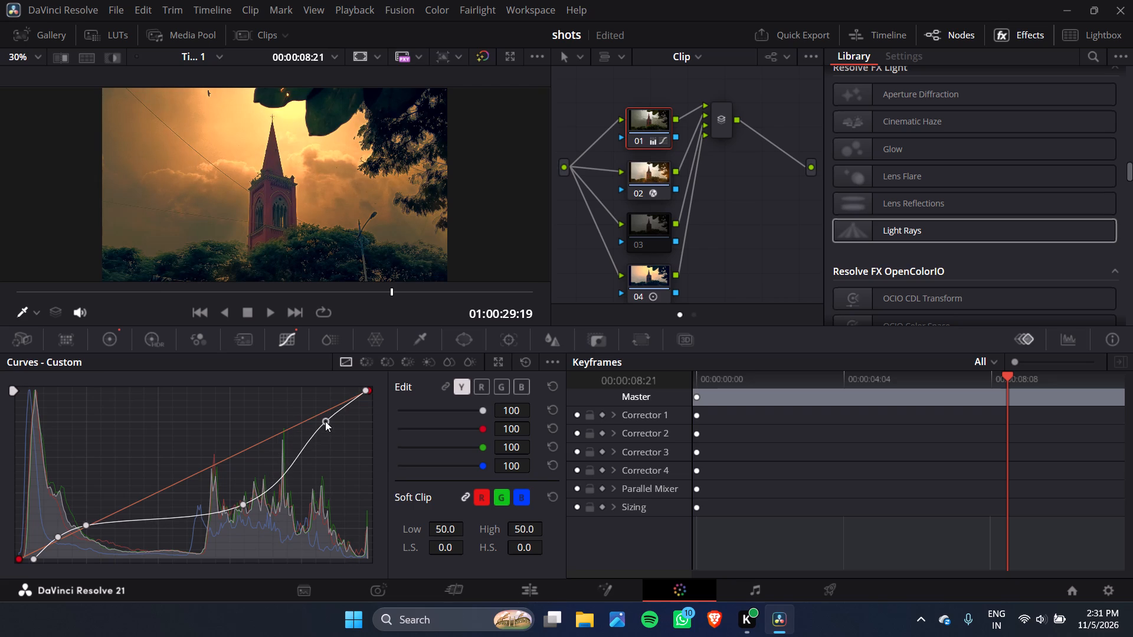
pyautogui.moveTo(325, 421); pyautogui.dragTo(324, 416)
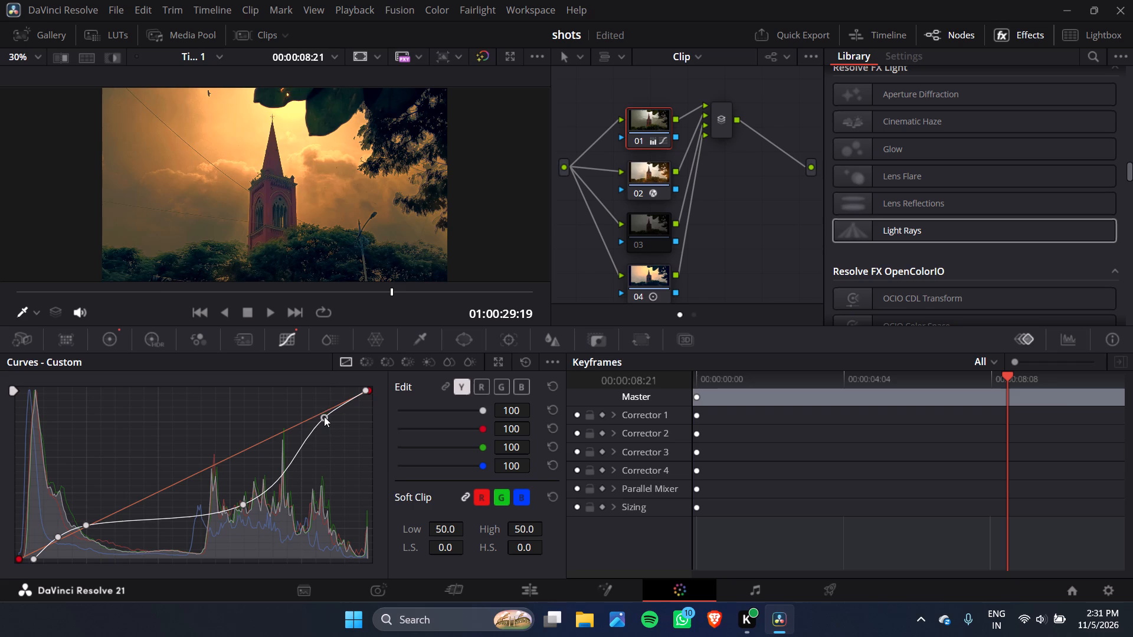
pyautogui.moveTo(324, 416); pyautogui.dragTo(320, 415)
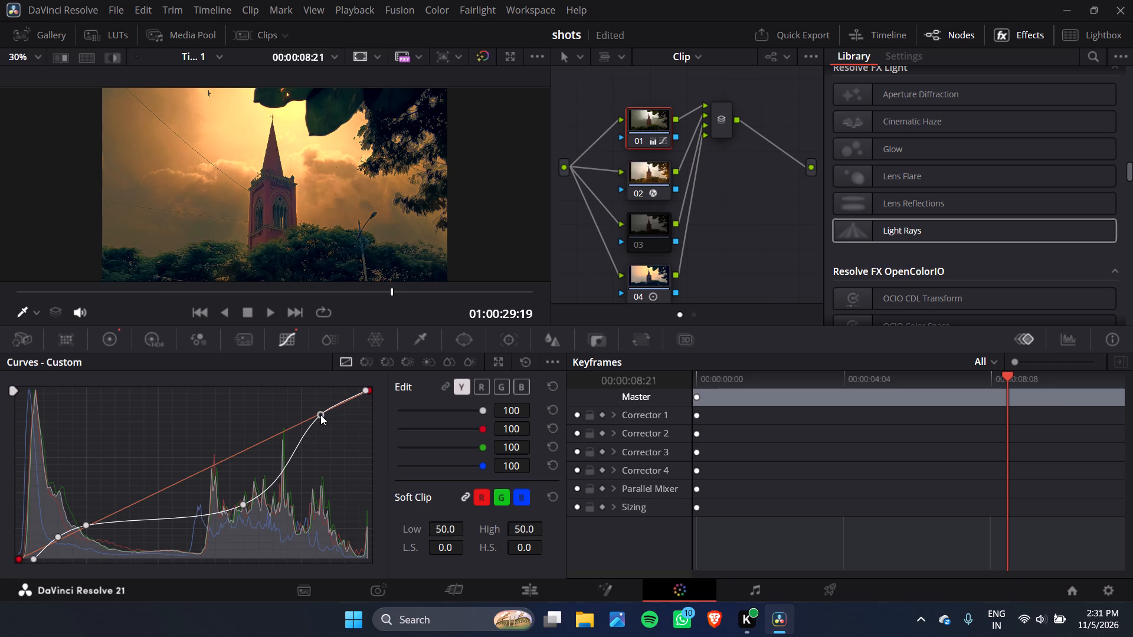
# Fine-tune node 01's luma curve by raising the middle point slightly and moving the upper point closer to the white end, below the diagonal.
pyautogui.click(242, 504)
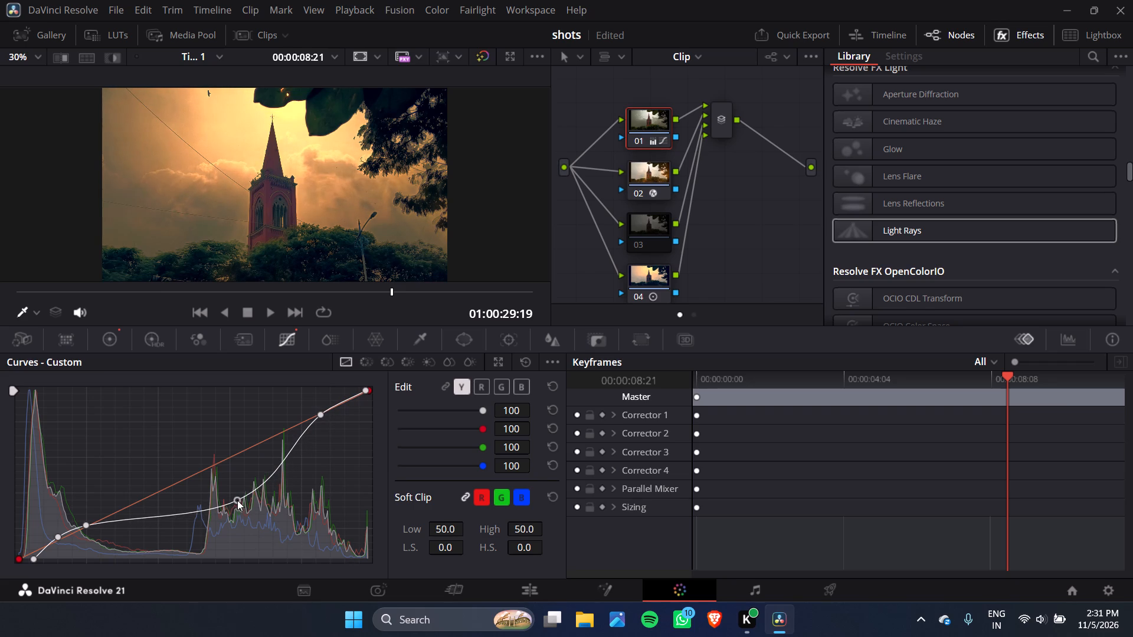
pyautogui.moveTo(241, 504); pyautogui.dragTo(241, 502)
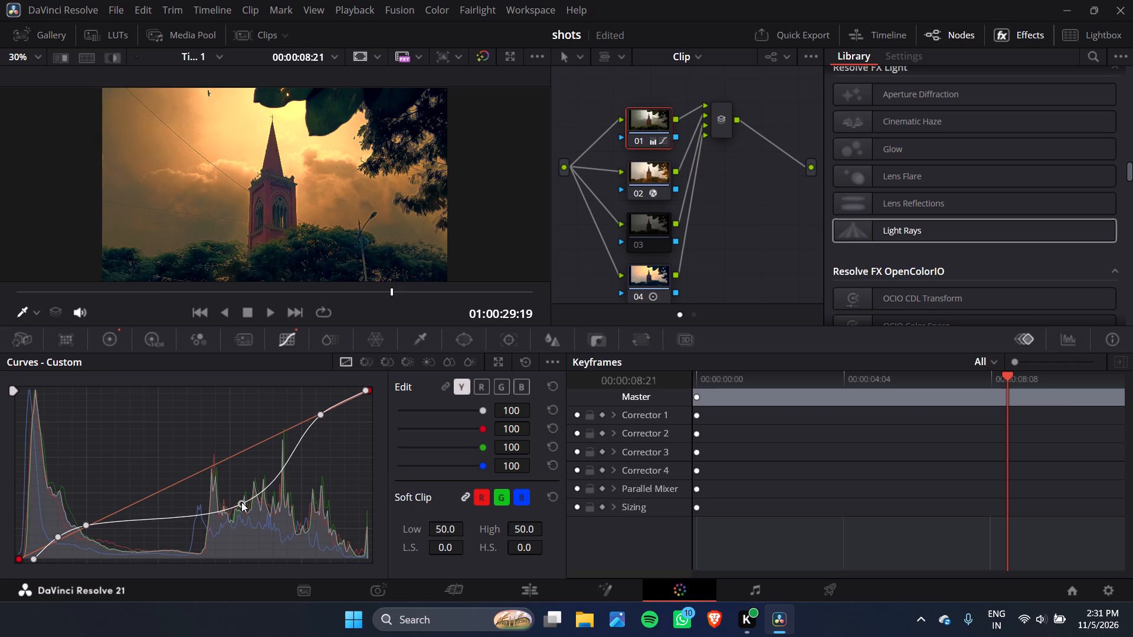
pyautogui.moveTo(241, 502); pyautogui.dragTo(241, 499)
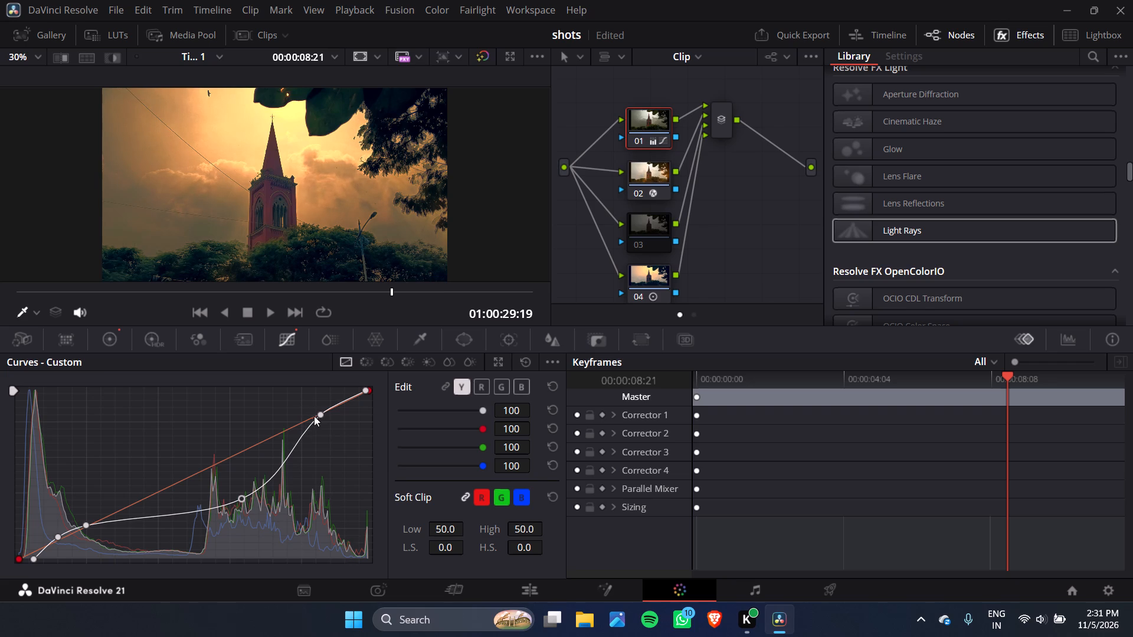
pyautogui.moveTo(319, 411); pyautogui.dragTo(326, 415)
pyautogui.moveTo(322, 415); pyautogui.dragTo(326, 418)
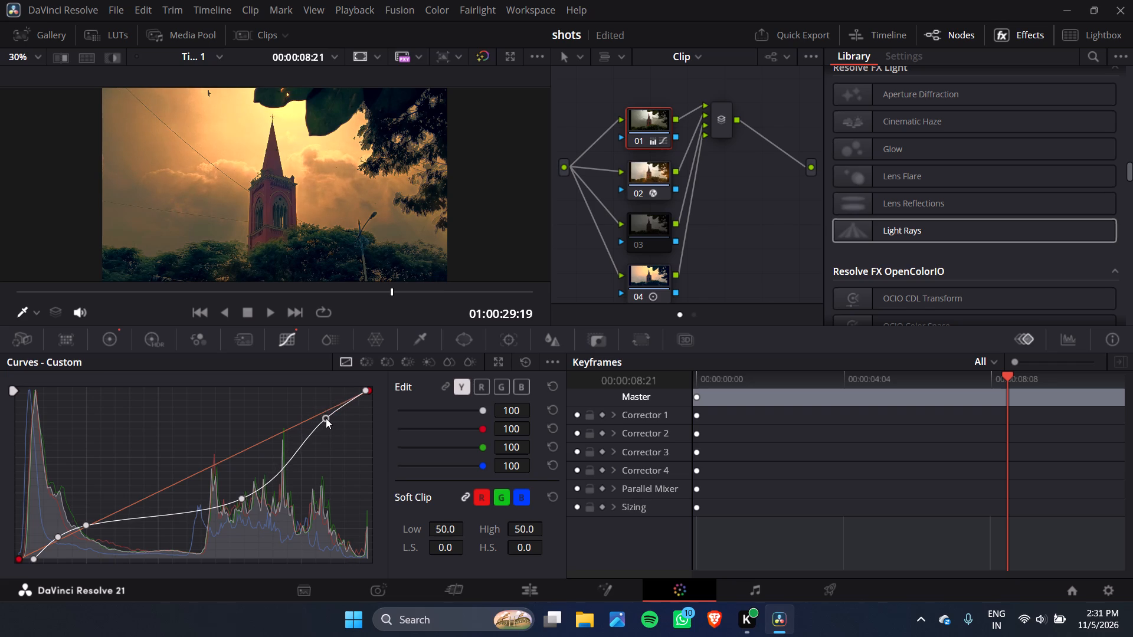
pyautogui.moveTo(326, 418); pyautogui.dragTo(342, 424)
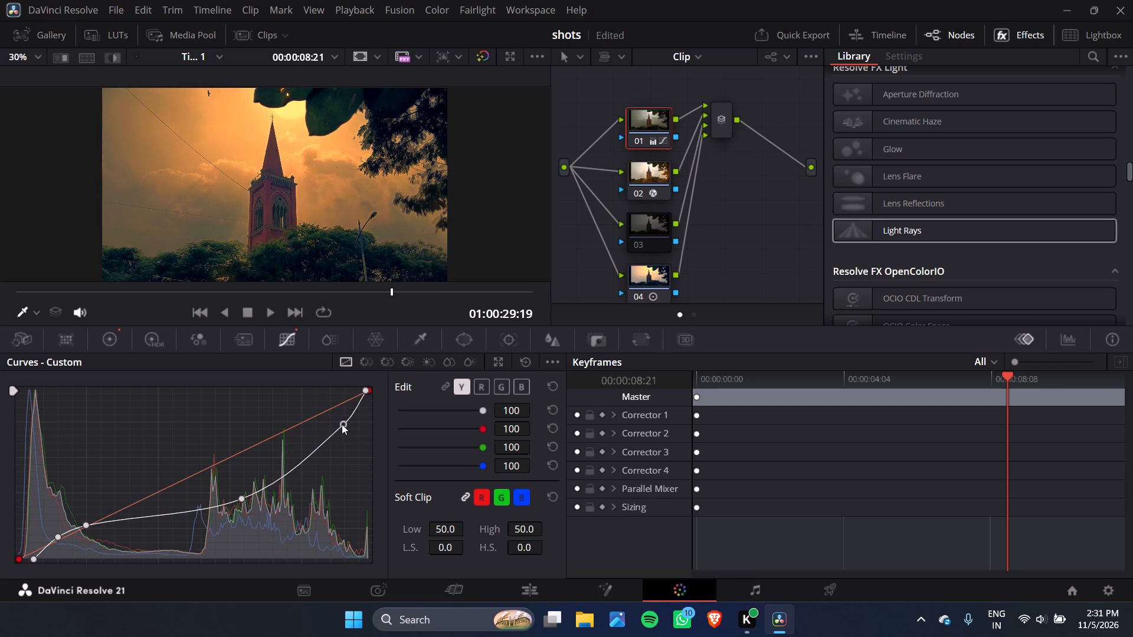
pyautogui.moveTo(342, 424); pyautogui.dragTo(334, 422)
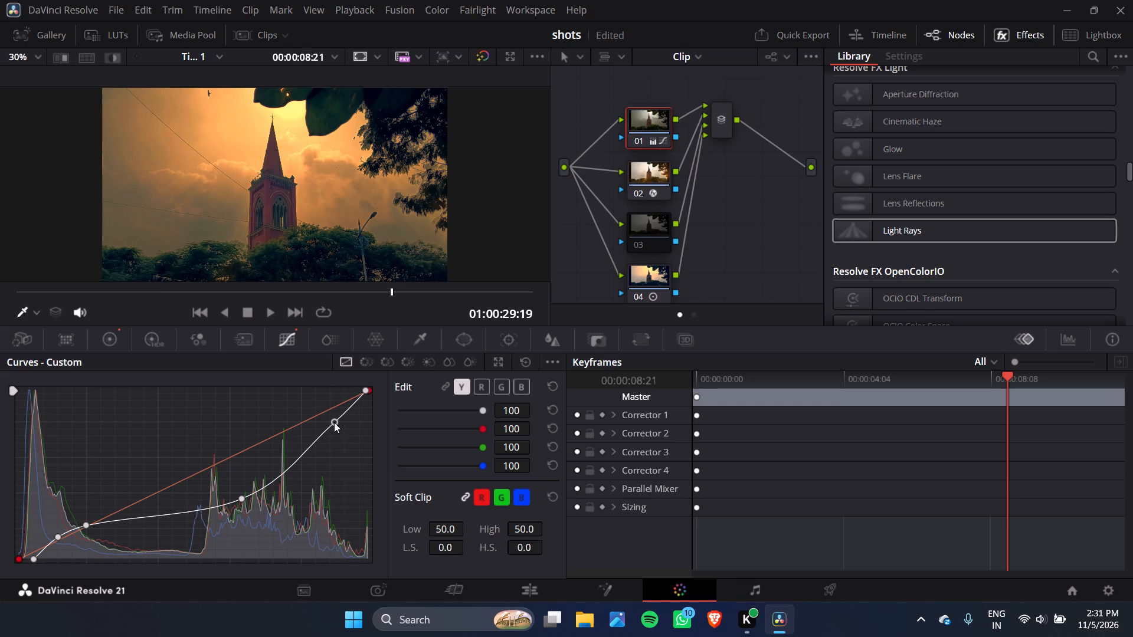
pyautogui.moveTo(334, 422); pyautogui.dragTo(333, 422)
pyautogui.click(240, 498)
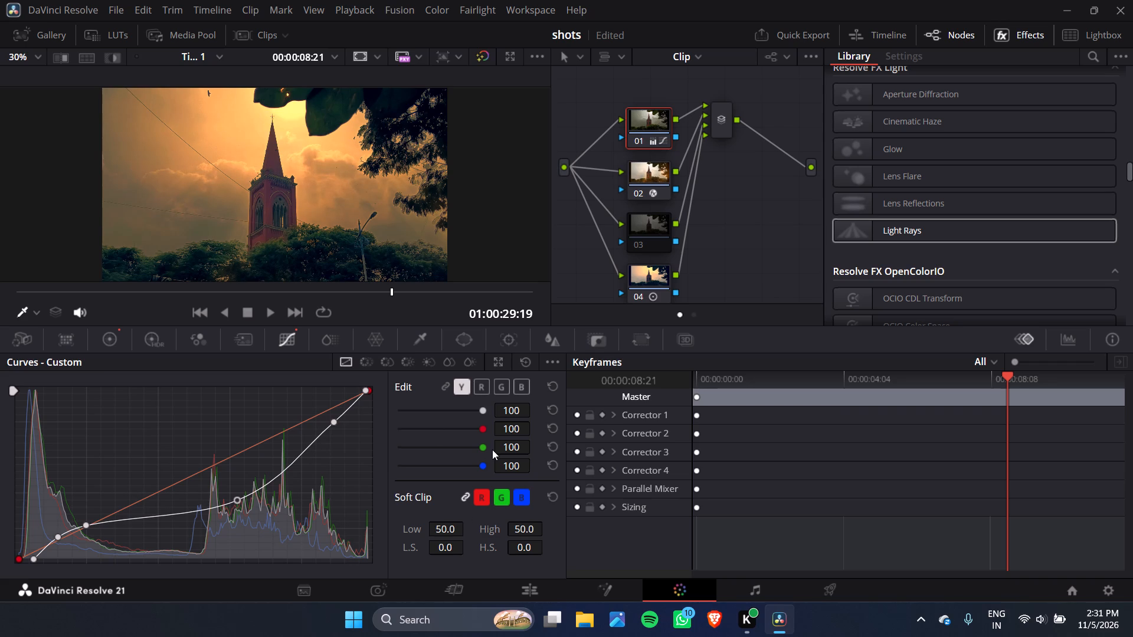
# On node 04, reduce the warm tint of the Highlights log wheel to about red 0.33, green -0.02, blue -0.45.
pyautogui.click(646, 271)
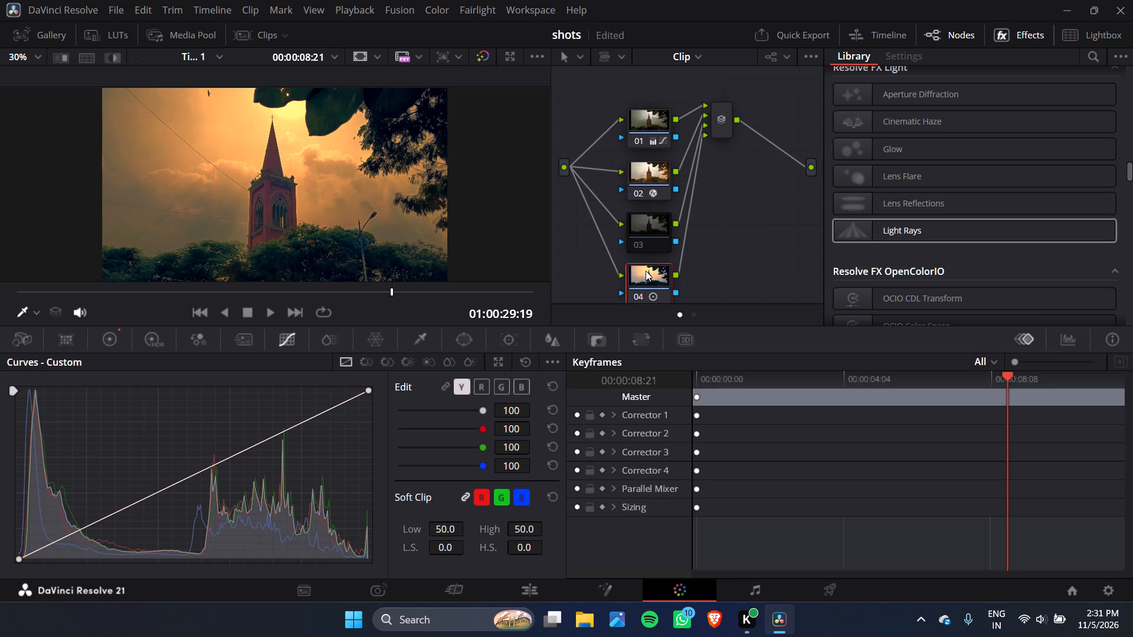
pyautogui.click(89, 343)
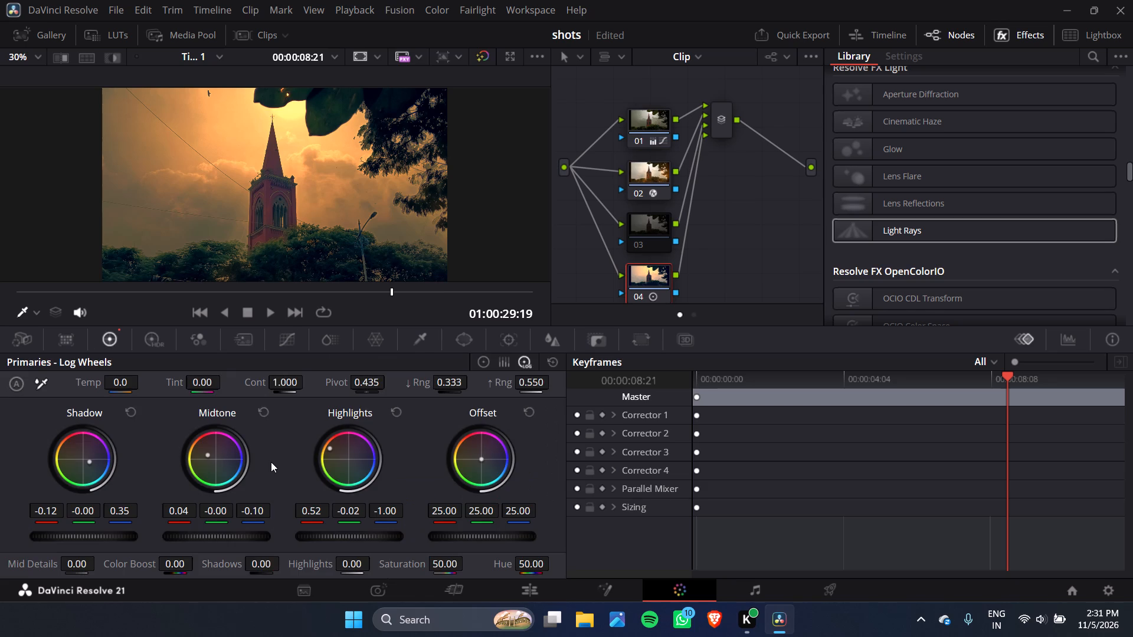
pyautogui.moveTo(328, 445); pyautogui.dragTo(400, 462)
pyautogui.moveTo(400, 462); pyautogui.dragTo(428, 463)
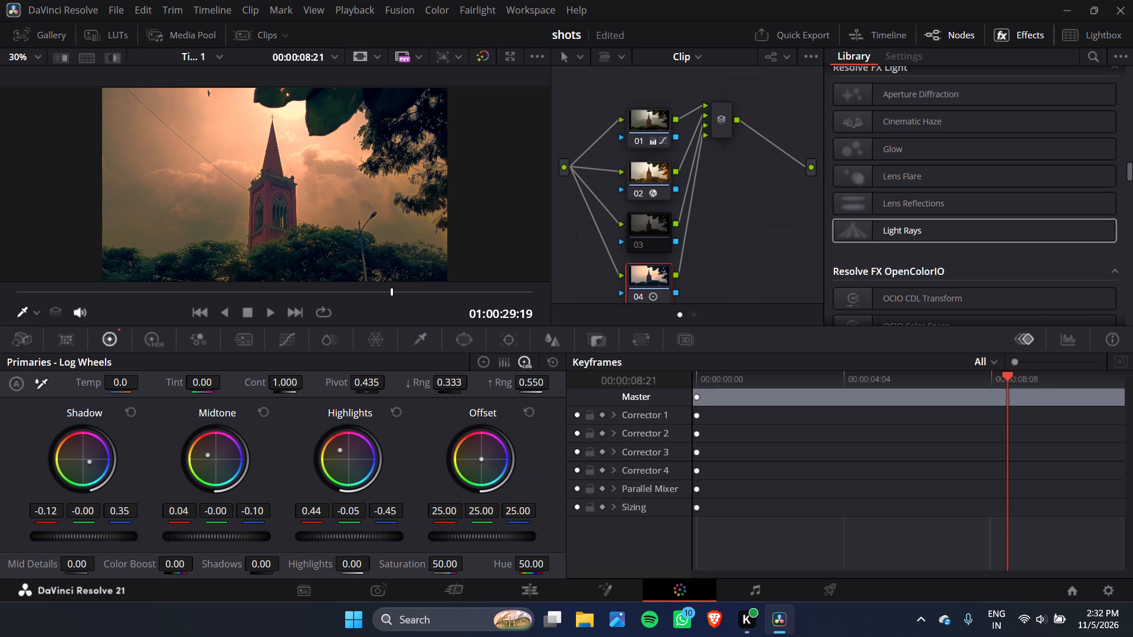
pyautogui.moveTo(428, 463); pyautogui.dragTo(418, 470)
pyautogui.moveTo(418, 470); pyautogui.dragTo(420, 486)
pyautogui.moveTo(420, 486); pyautogui.dragTo(429, 488)
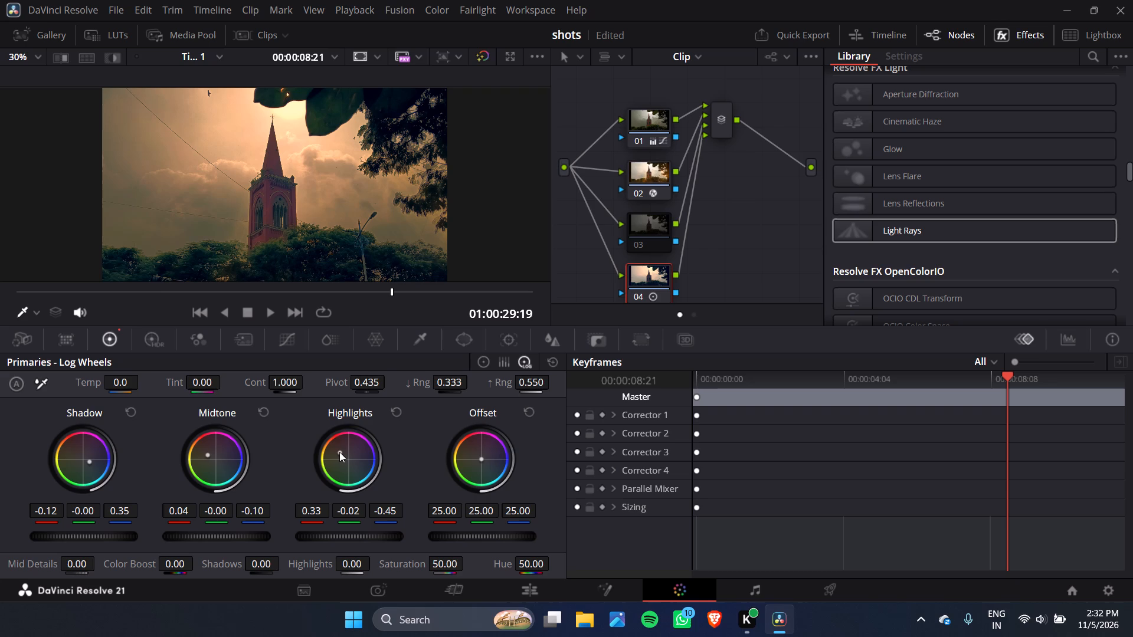
# Shift node 04's Midtone log wheel slightly toward yellow, to about red 0.03, green 0.01, blue -0.15.
pyautogui.moveTo(208, 455); pyautogui.dragTo(149, 473)
pyautogui.moveTo(149, 473); pyautogui.dragTo(103, 475)
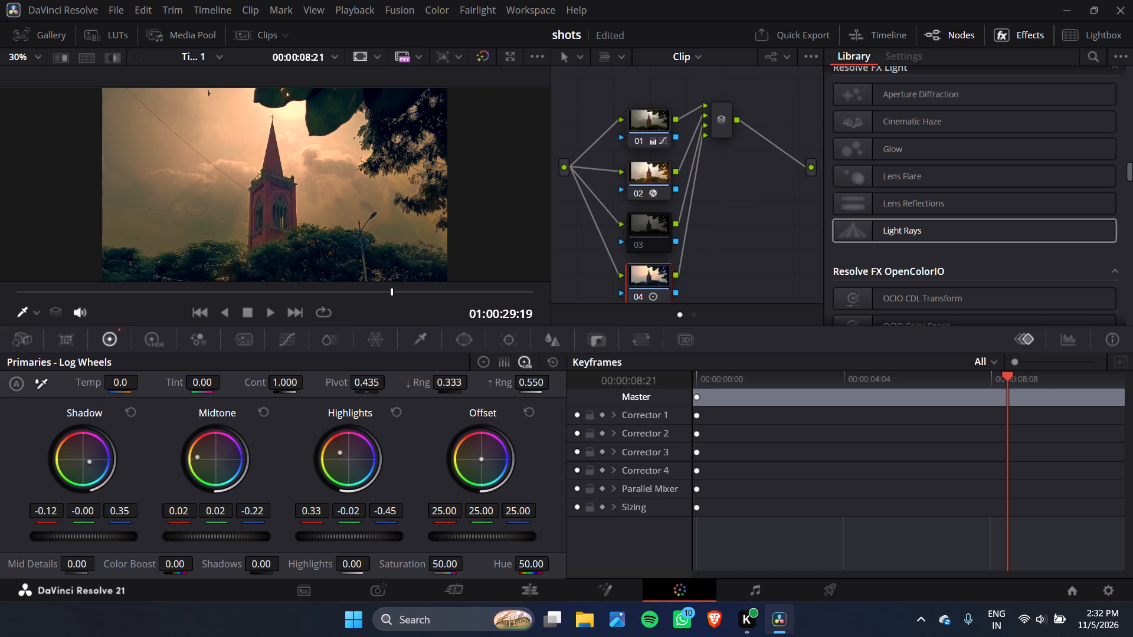
pyautogui.moveTo(103, 475); pyautogui.dragTo(163, 469)
# Rebalance node 04's Highlights log wheel toward a stronger golden tint, at about red 0.35, green 0.00, blue -0.71.
pyautogui.moveTo(336, 451); pyautogui.dragTo(333, 451)
pyautogui.moveTo(333, 451); pyautogui.dragTo(239, 454)
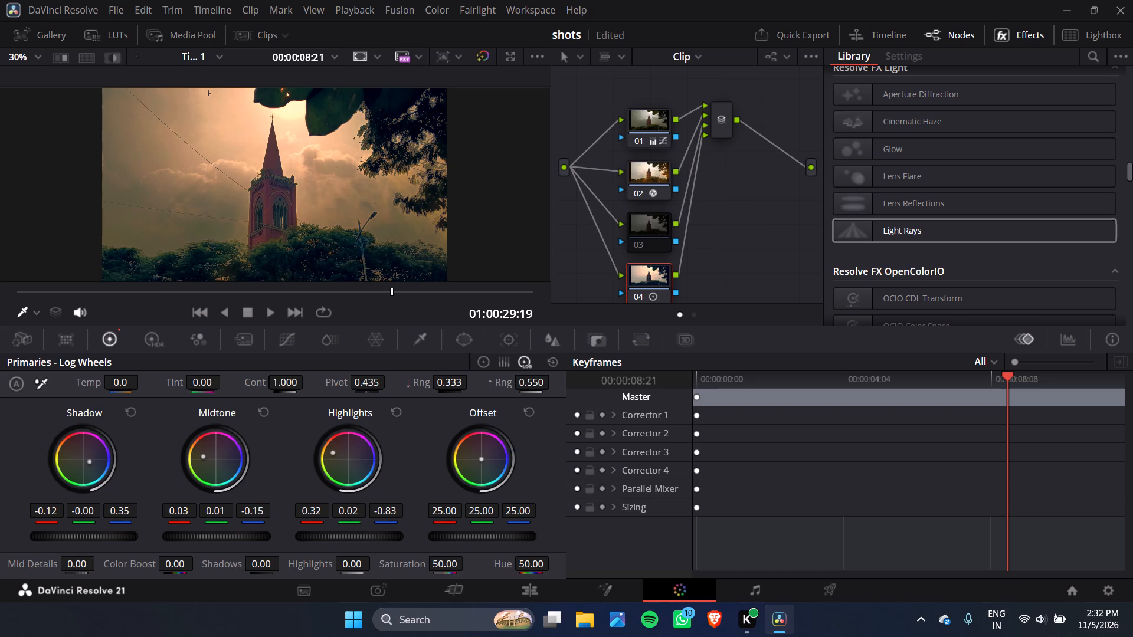
pyautogui.moveTo(239, 454); pyautogui.dragTo(208, 446)
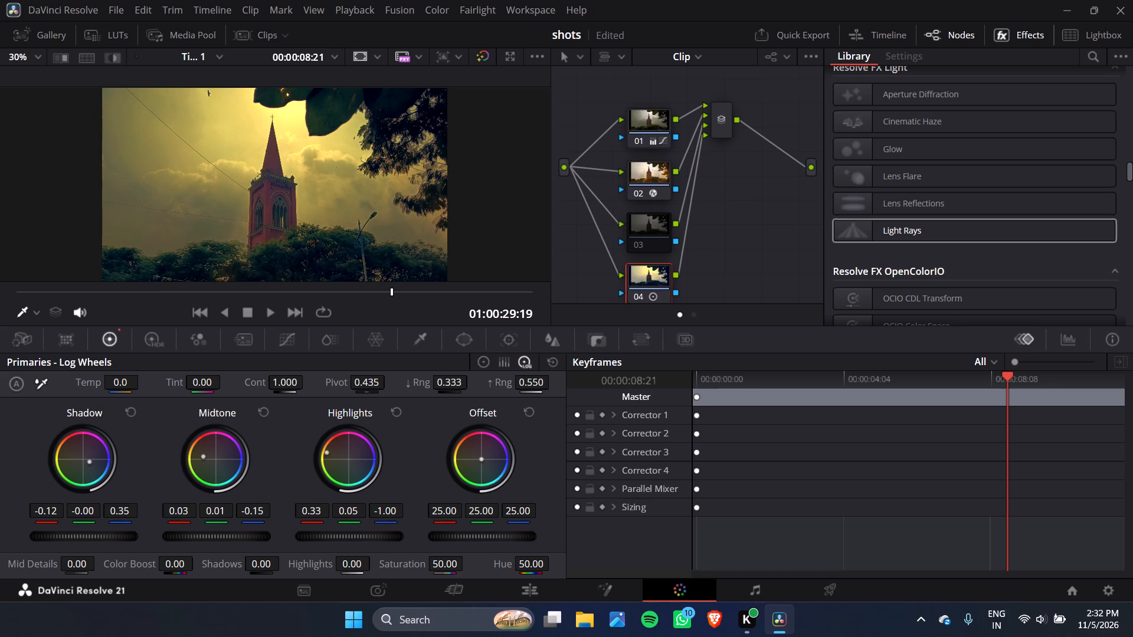
pyautogui.moveTo(208, 446); pyautogui.dragTo(233, 425)
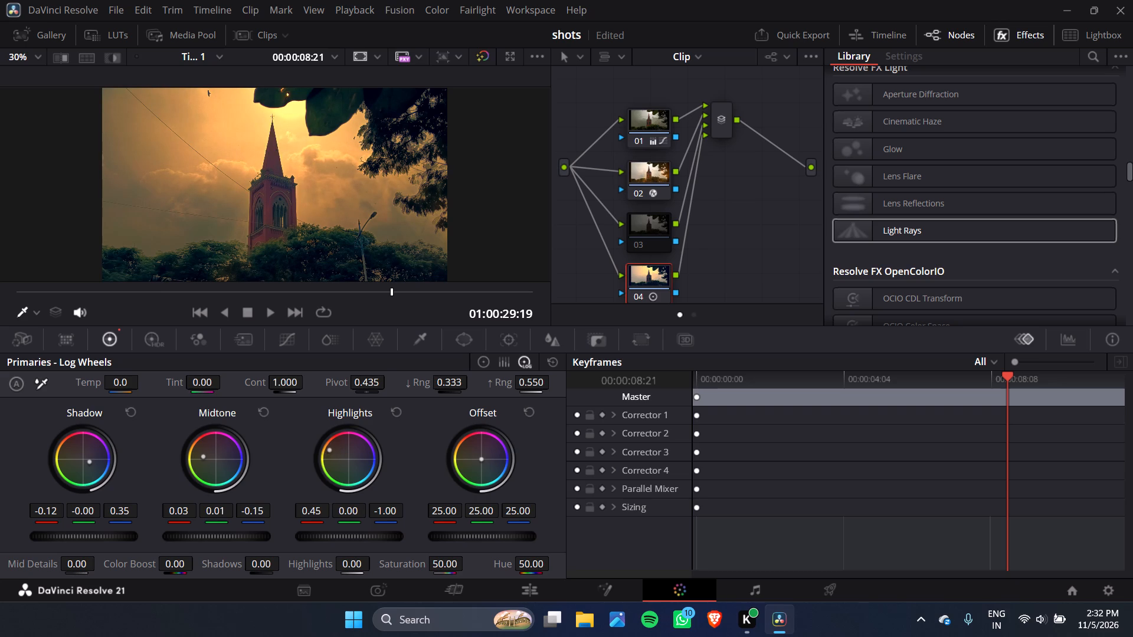
pyautogui.moveTo(233, 425); pyautogui.dragTo(216, 384)
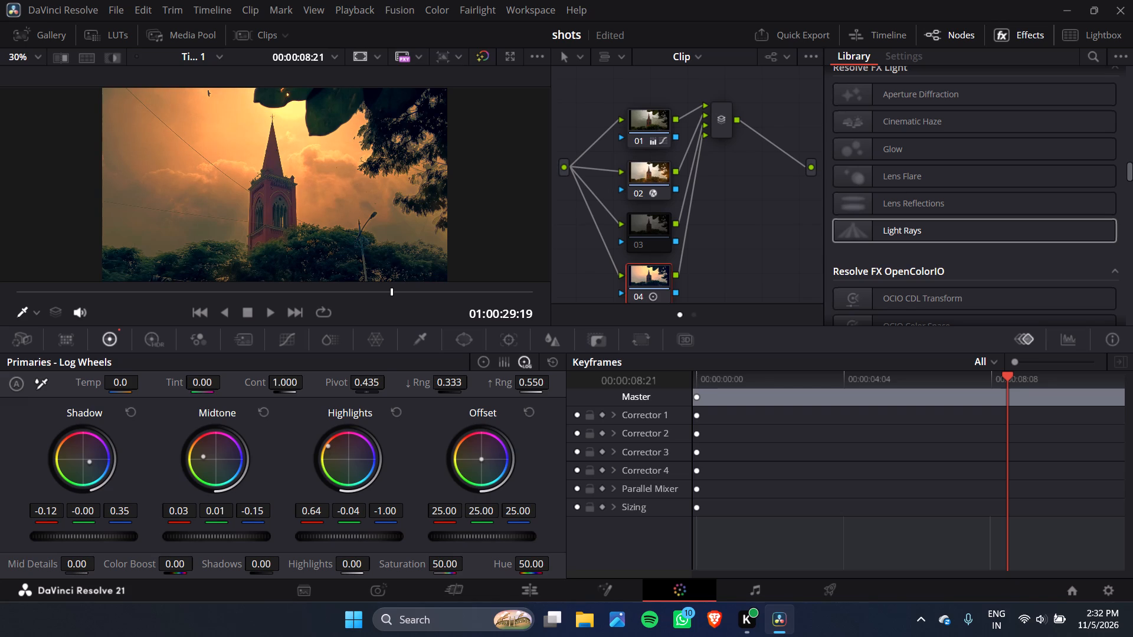
pyautogui.moveTo(216, 384); pyautogui.dragTo(212, 401)
pyautogui.moveTo(212, 401); pyautogui.dragTo(263, 428)
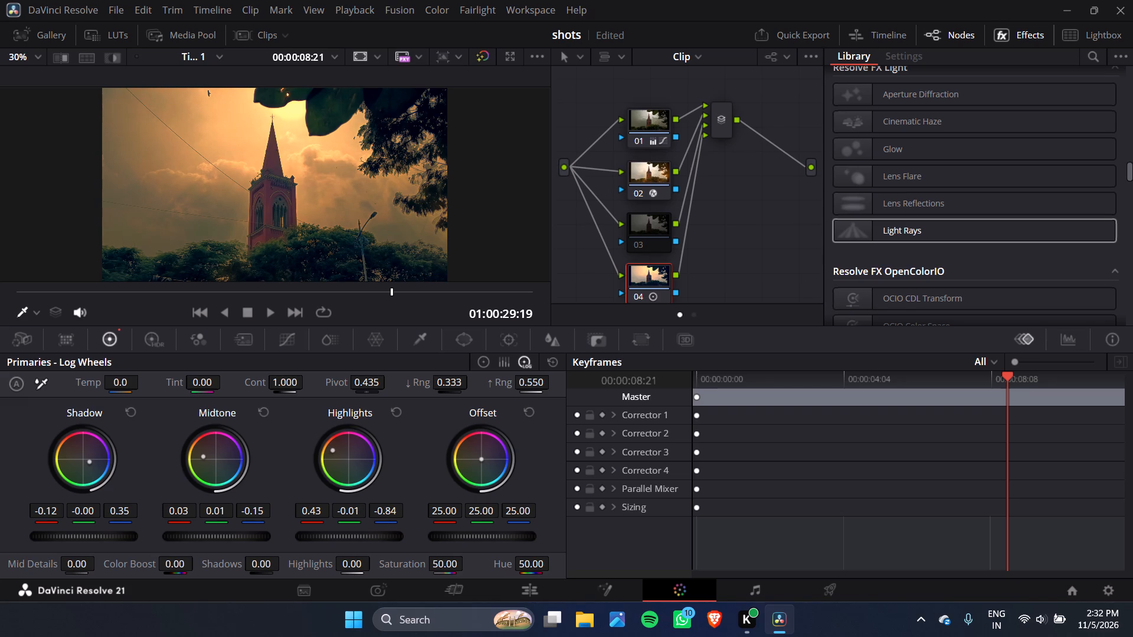
pyautogui.moveTo(263, 428); pyautogui.dragTo(253, 424)
pyautogui.moveTo(331, 450); pyautogui.dragTo(362, 460)
pyautogui.moveTo(334, 451); pyautogui.dragTo(362, 454)
pyautogui.moveTo(362, 454); pyautogui.dragTo(363, 455)
pyautogui.moveTo(337, 451); pyautogui.dragTo(333, 465)
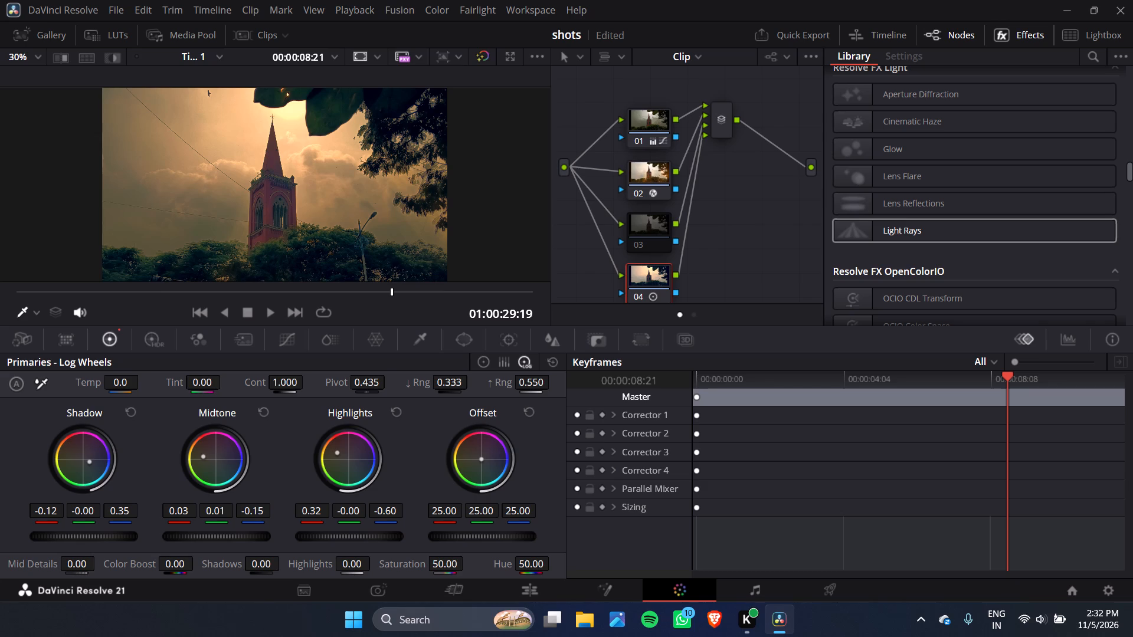
pyautogui.moveTo(333, 465); pyautogui.dragTo(326, 462)
pyautogui.moveTo(326, 462); pyautogui.dragTo(312, 457)
# Push node 04's Shadow log wheel slightly further toward blue, to about red -0.18, green 0.01, blue 0.40.
pyautogui.moveTo(87, 463); pyautogui.dragTo(90, 462)
pyautogui.moveTo(90, 462); pyautogui.dragTo(97, 475)
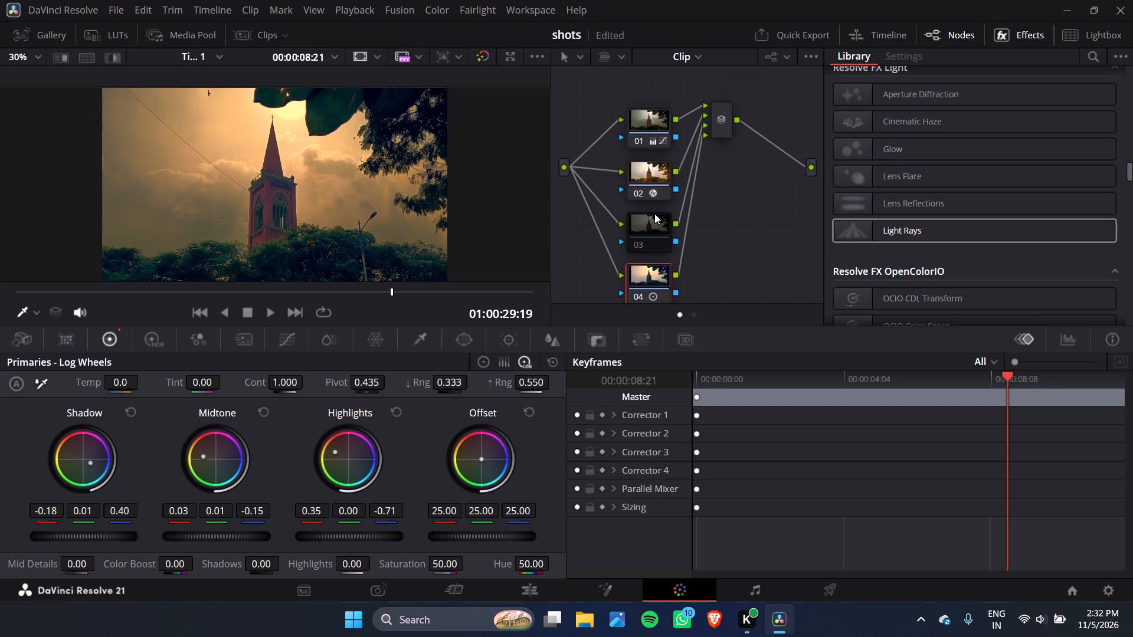
# Enable the bypassed node 03.
pyautogui.click(638, 244)
# On node 02, raise the Gamma of the Light Rays effect to about 1.459.
pyautogui.click(650, 178)
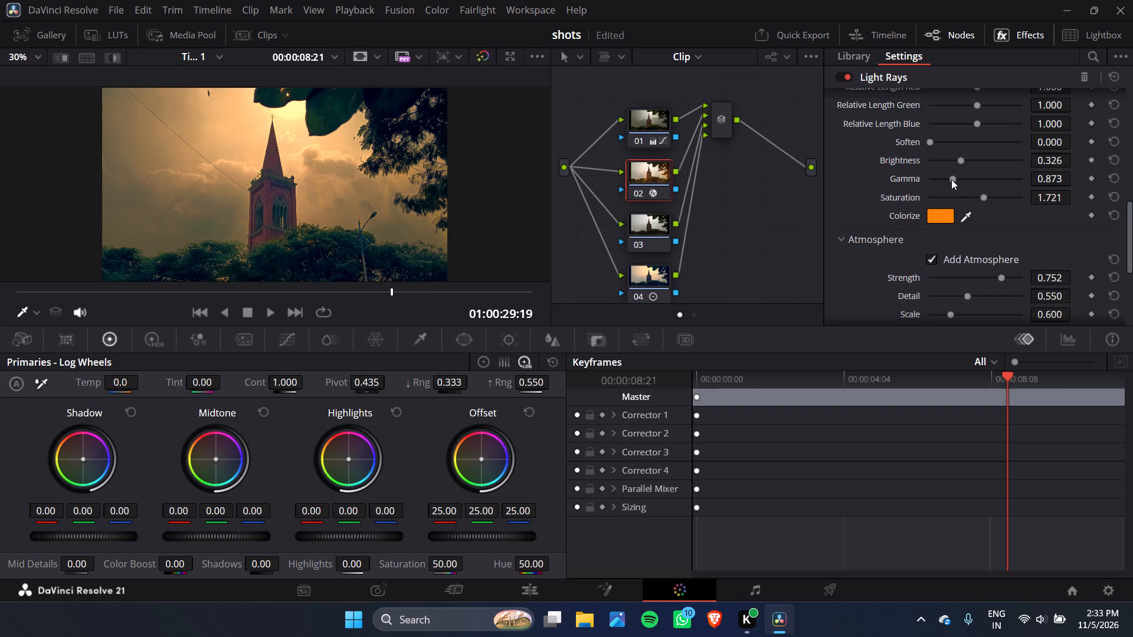
pyautogui.moveTo(953, 180); pyautogui.dragTo(972, 180)
pyautogui.moveTo(972, 180); pyautogui.dragTo(980, 180)
pyautogui.moveTo(980, 180); pyautogui.dragTo(983, 178)
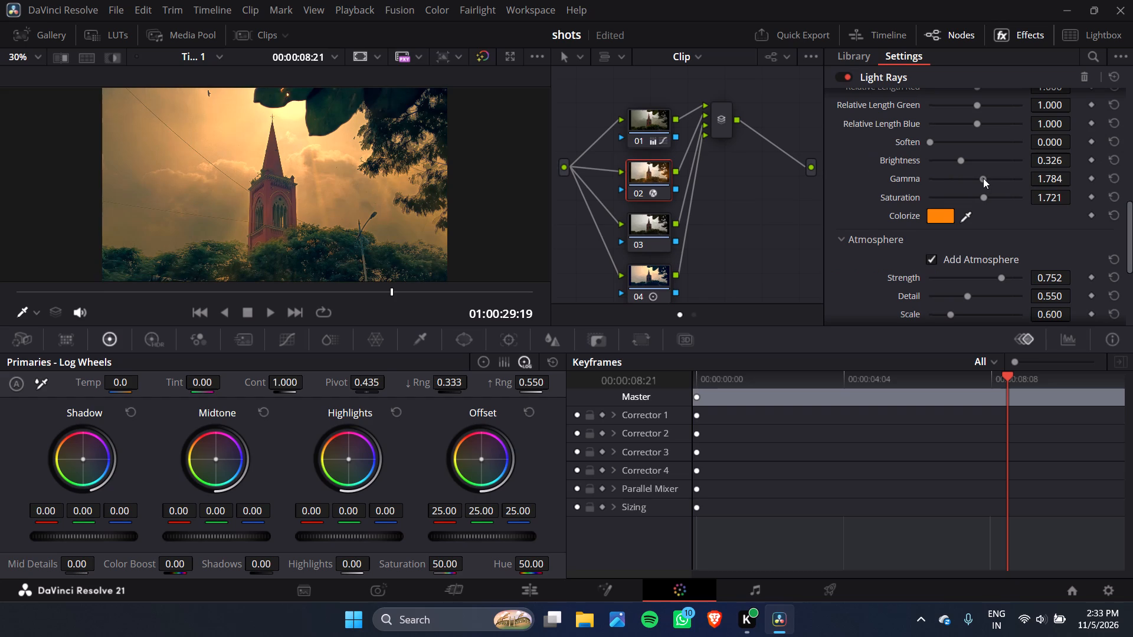
pyautogui.moveTo(983, 178); pyautogui.dragTo(976, 178)
pyautogui.moveTo(976, 178); pyautogui.dragTo(972, 179)
# Try lower and higher Brightness levels for node 02's Light Rays effect, settling at about 0.349.
pyautogui.moveTo(958, 158); pyautogui.dragTo(949, 162)
pyautogui.moveTo(949, 162); pyautogui.dragTo(941, 165)
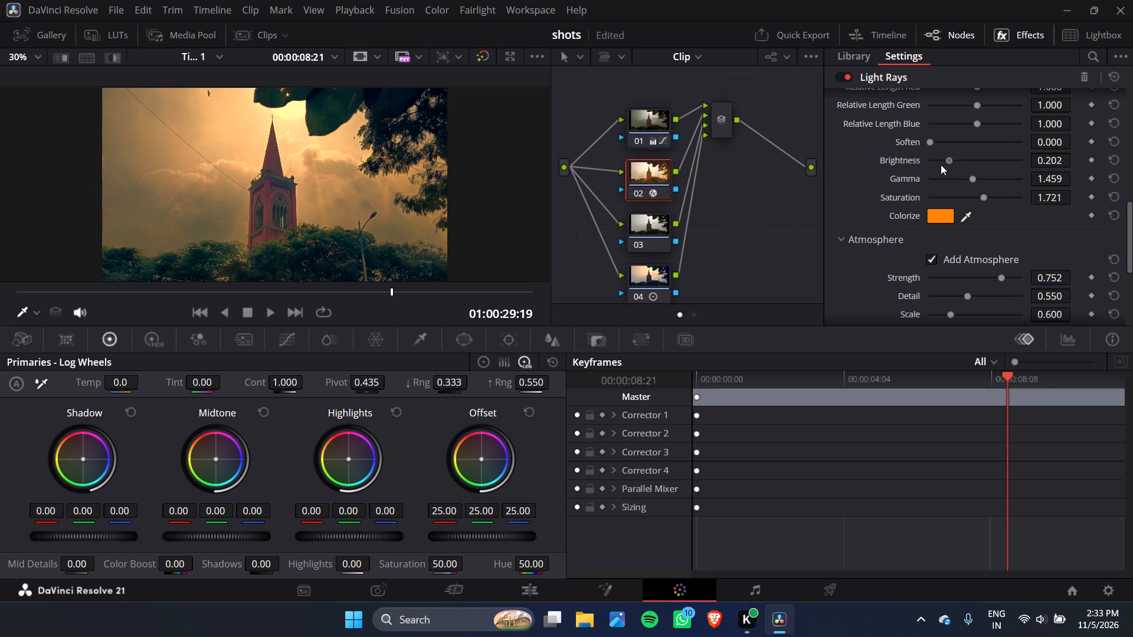
pyautogui.moveTo(941, 165); pyautogui.dragTo(973, 161)
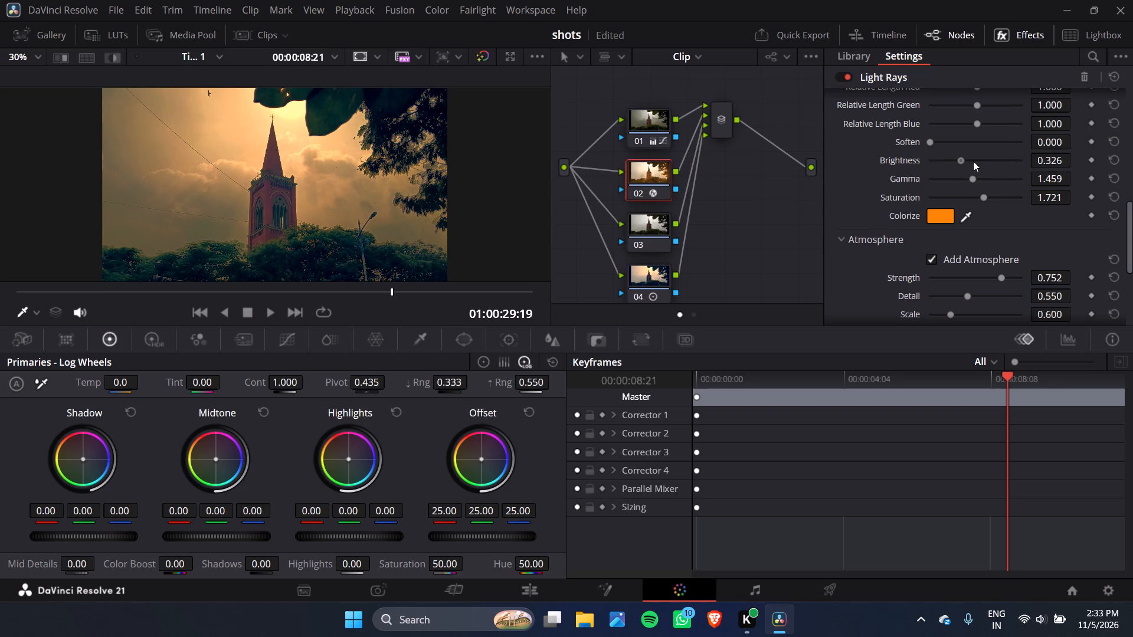
pyautogui.moveTo(973, 161); pyautogui.dragTo(973, 159)
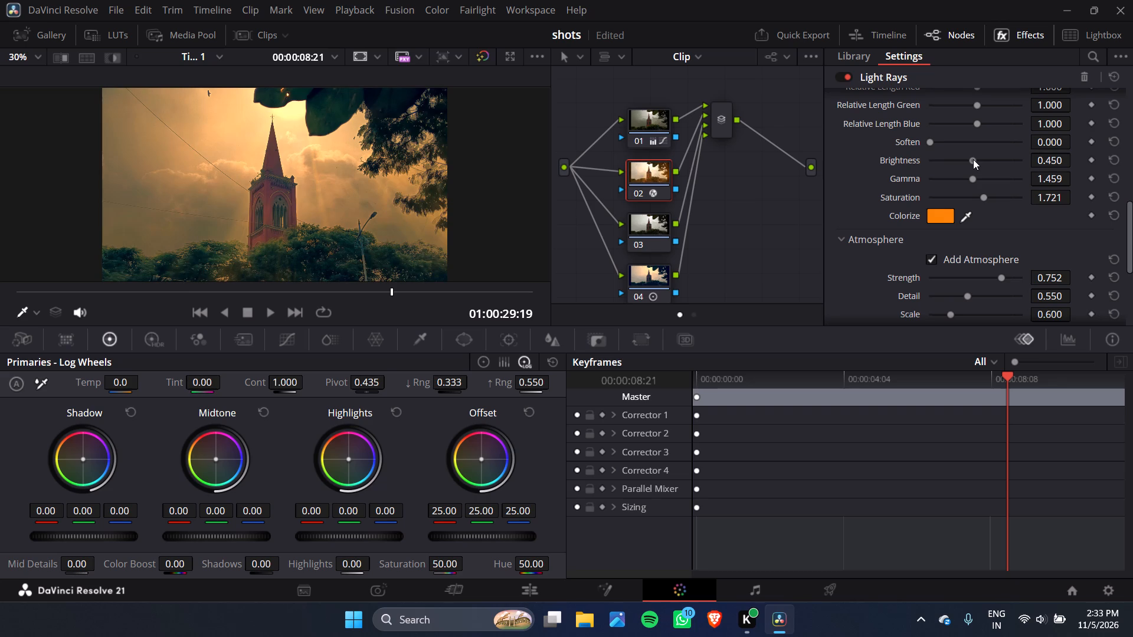
pyautogui.moveTo(973, 159); pyautogui.dragTo(964, 160)
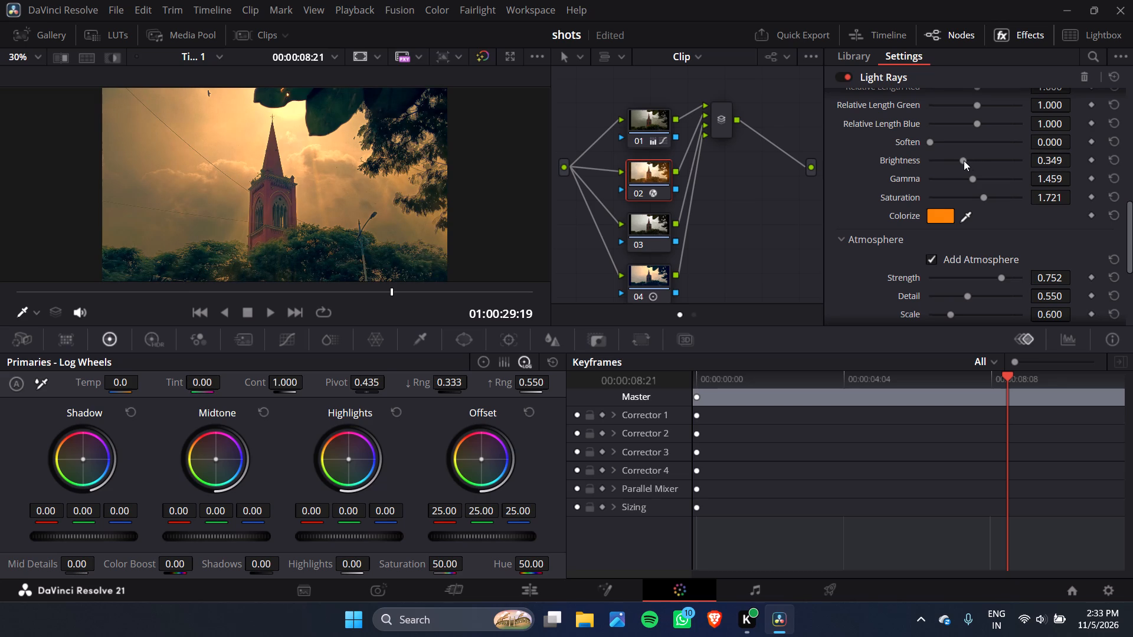
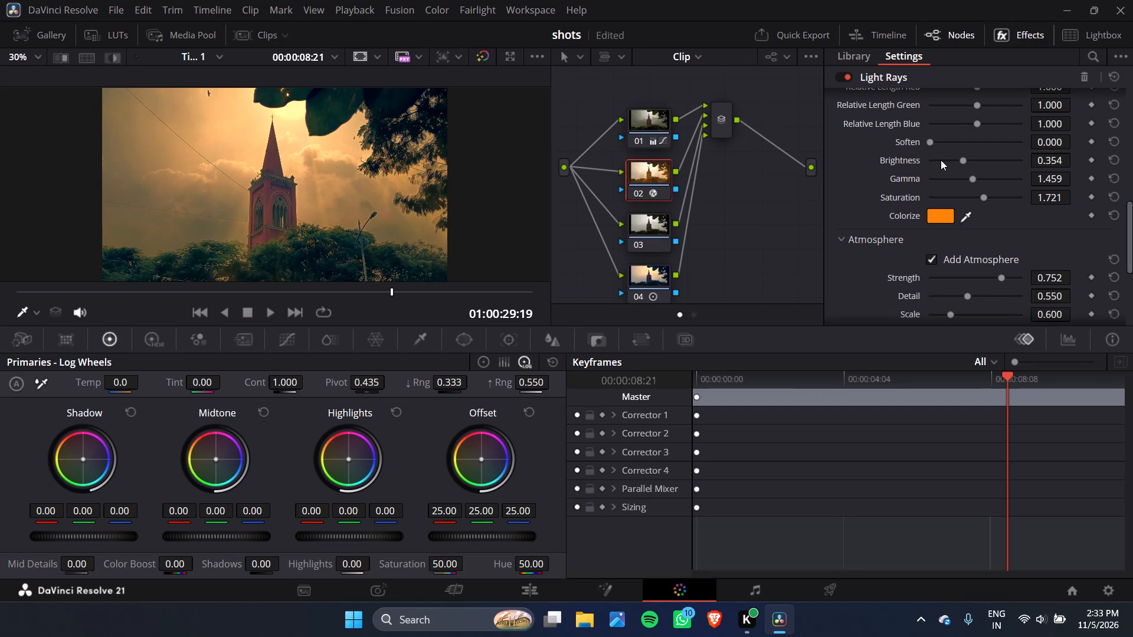
# Lower the Brightness of node 02's Light Rays effect to about 0.310 and its Gamma to about 1.394.
pyautogui.click(962, 160)
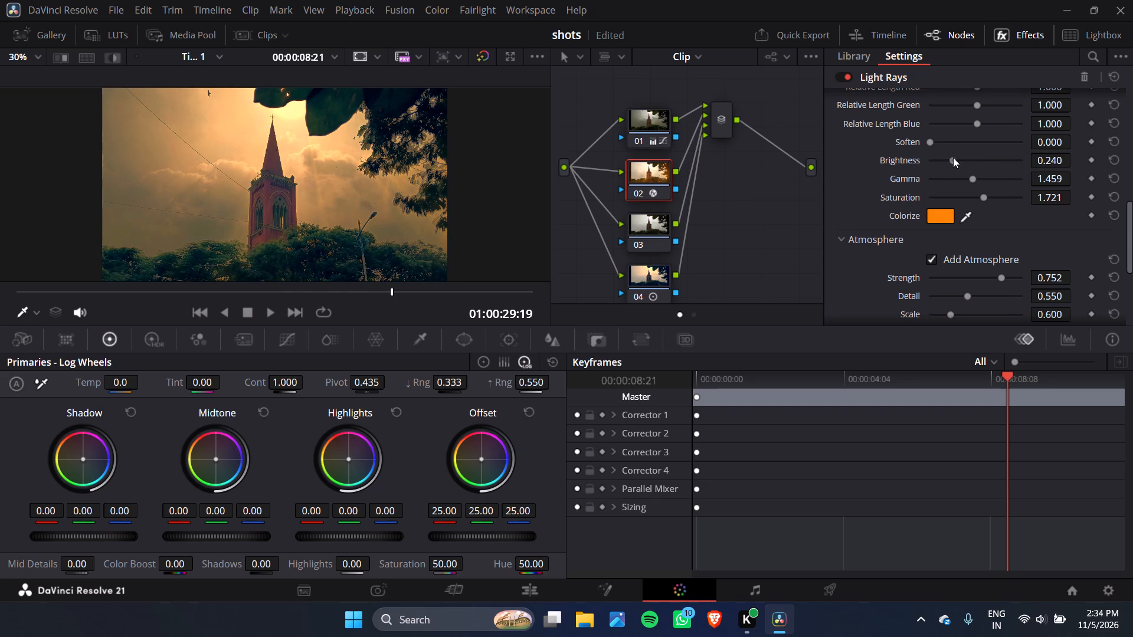
pyautogui.click(974, 179)
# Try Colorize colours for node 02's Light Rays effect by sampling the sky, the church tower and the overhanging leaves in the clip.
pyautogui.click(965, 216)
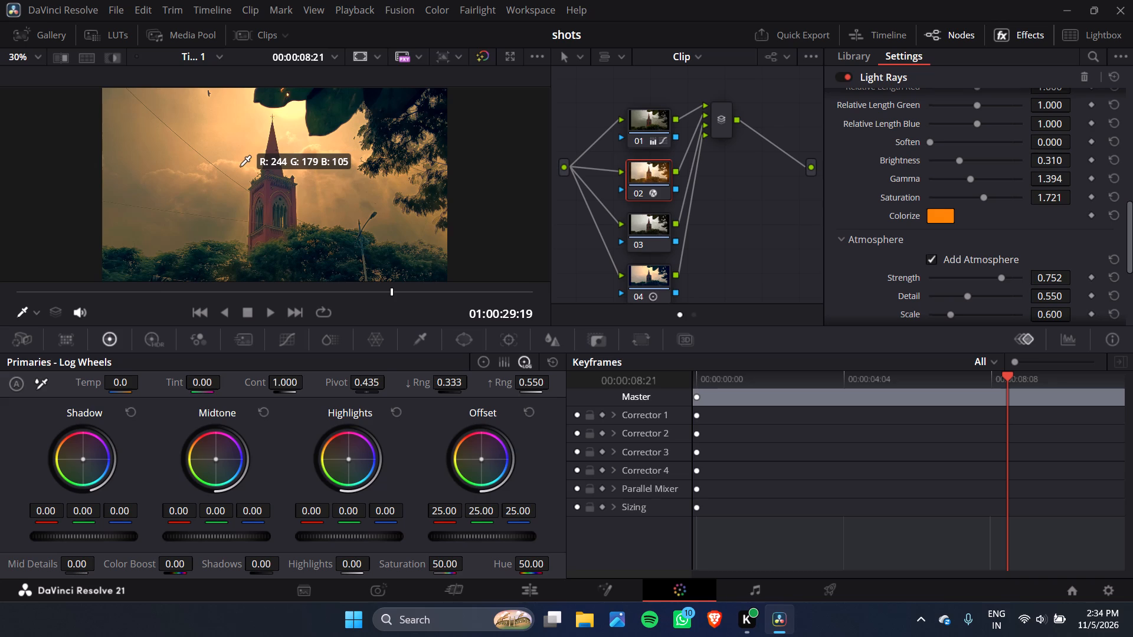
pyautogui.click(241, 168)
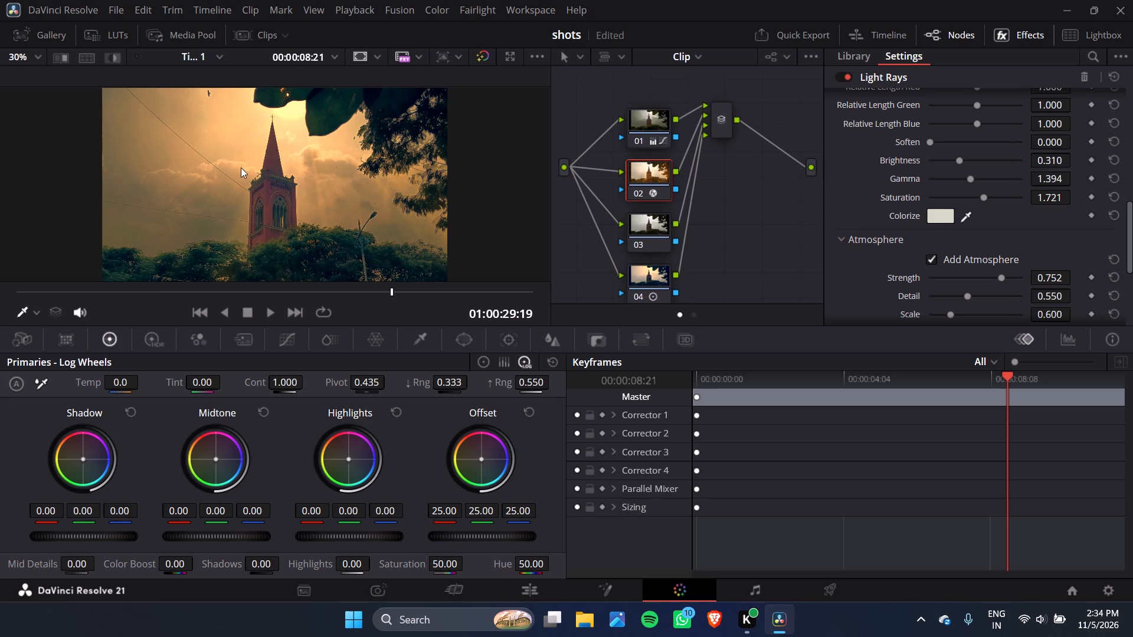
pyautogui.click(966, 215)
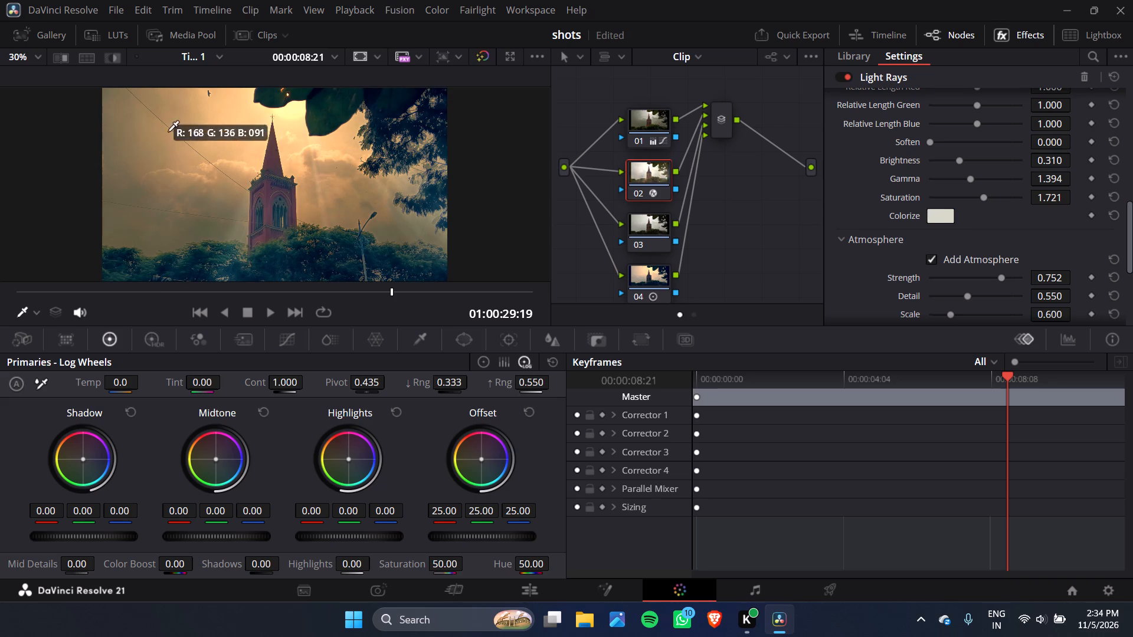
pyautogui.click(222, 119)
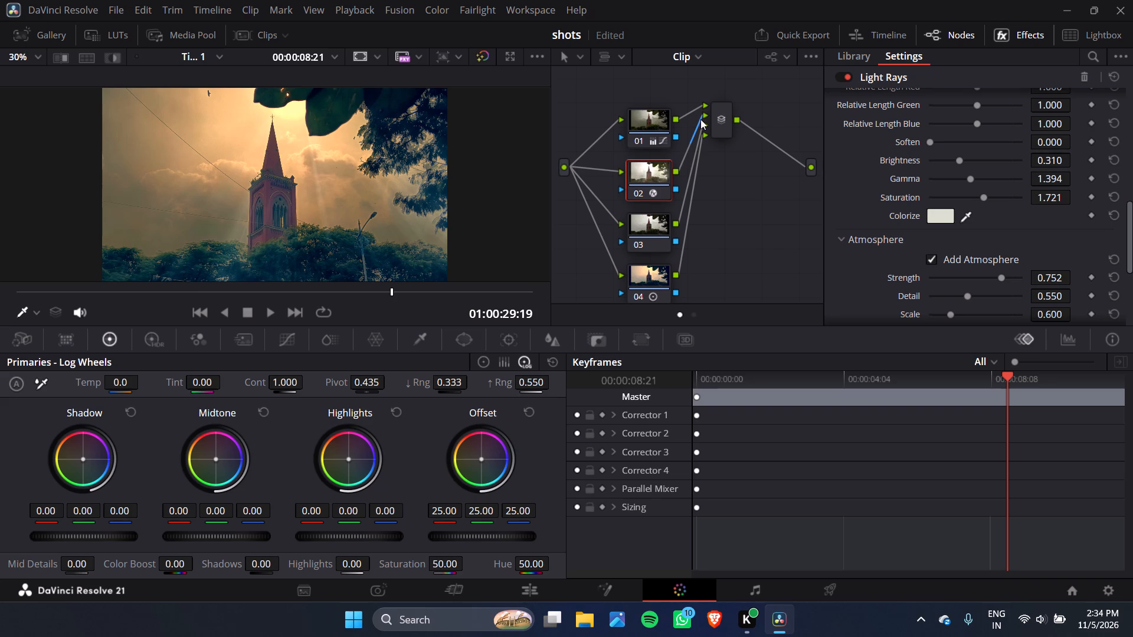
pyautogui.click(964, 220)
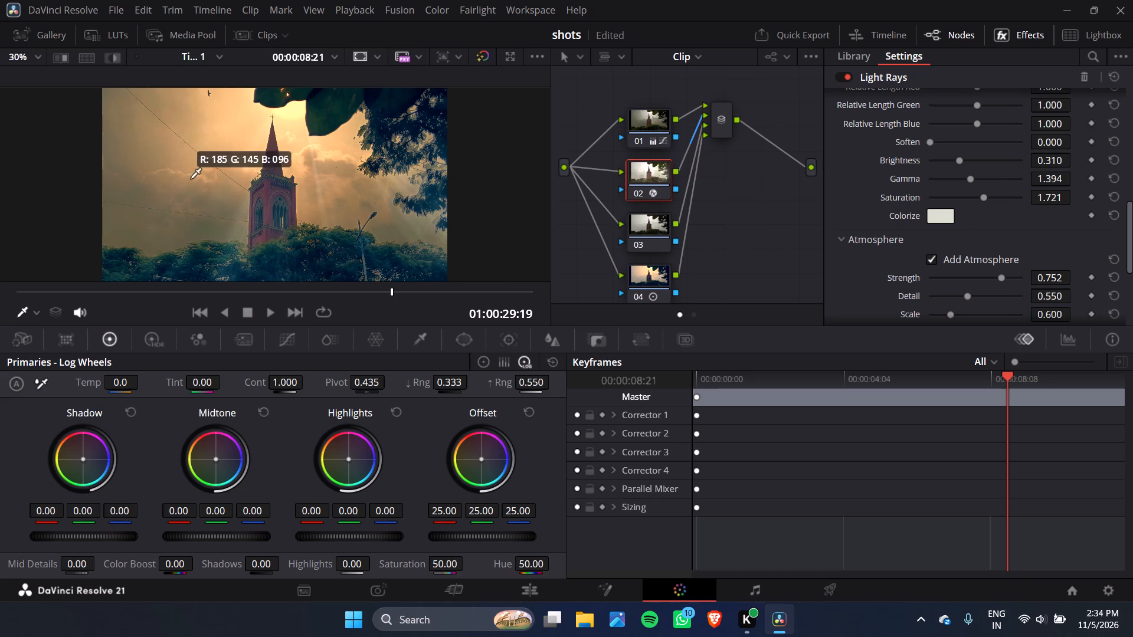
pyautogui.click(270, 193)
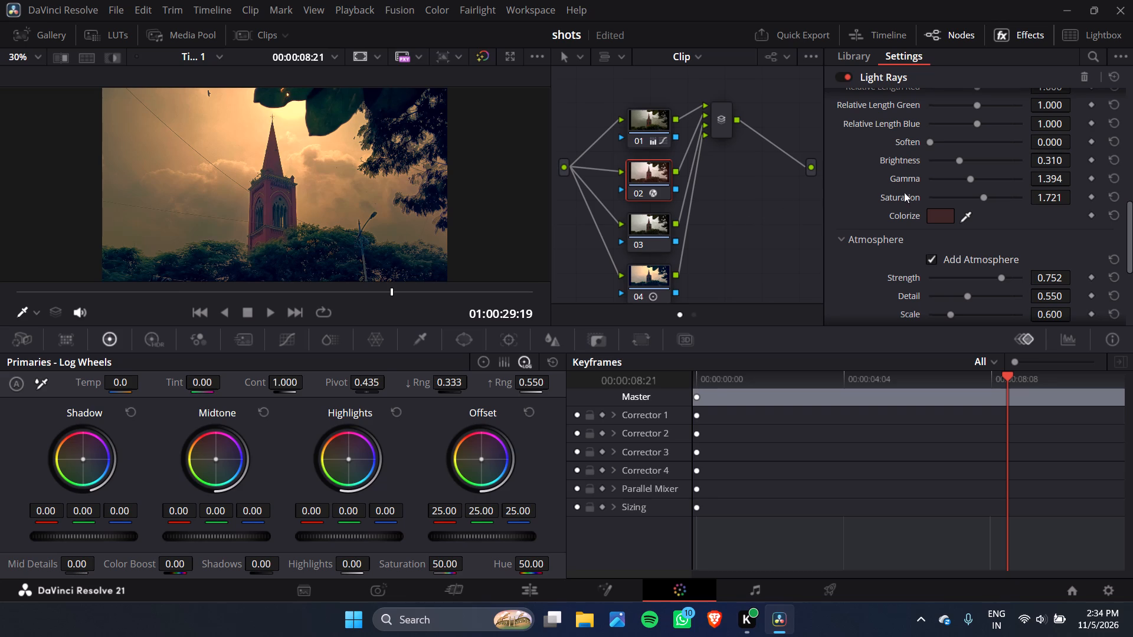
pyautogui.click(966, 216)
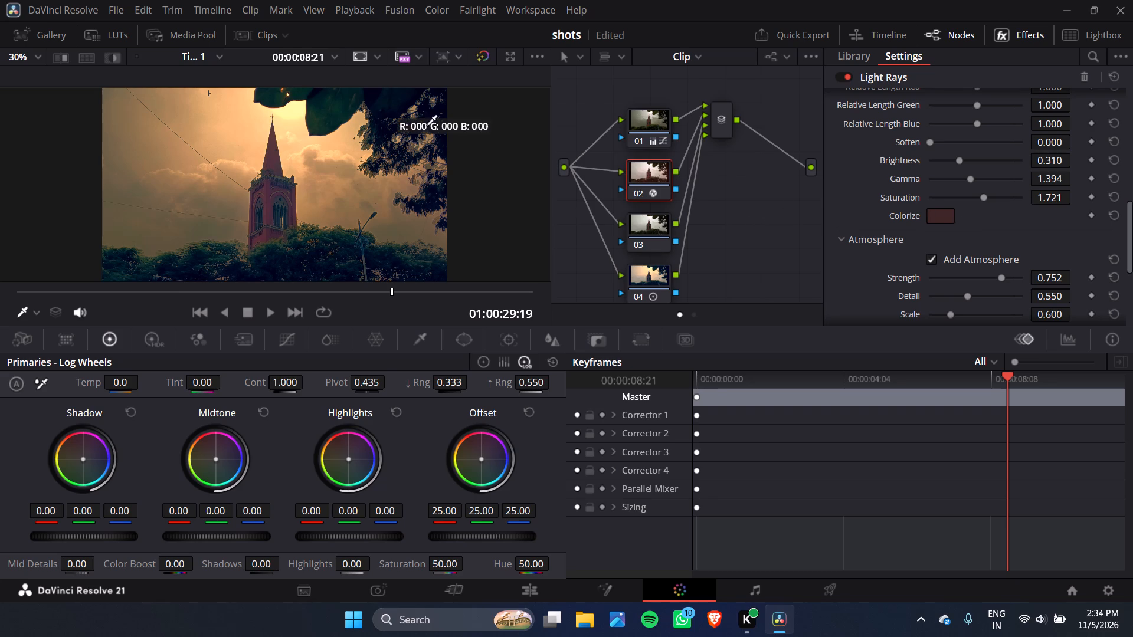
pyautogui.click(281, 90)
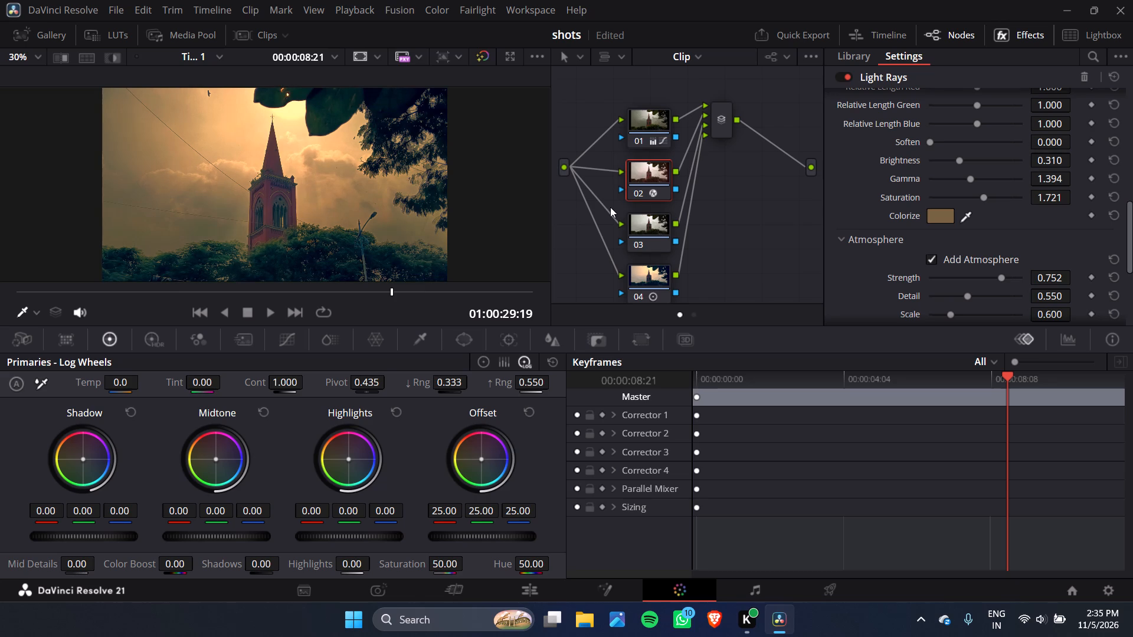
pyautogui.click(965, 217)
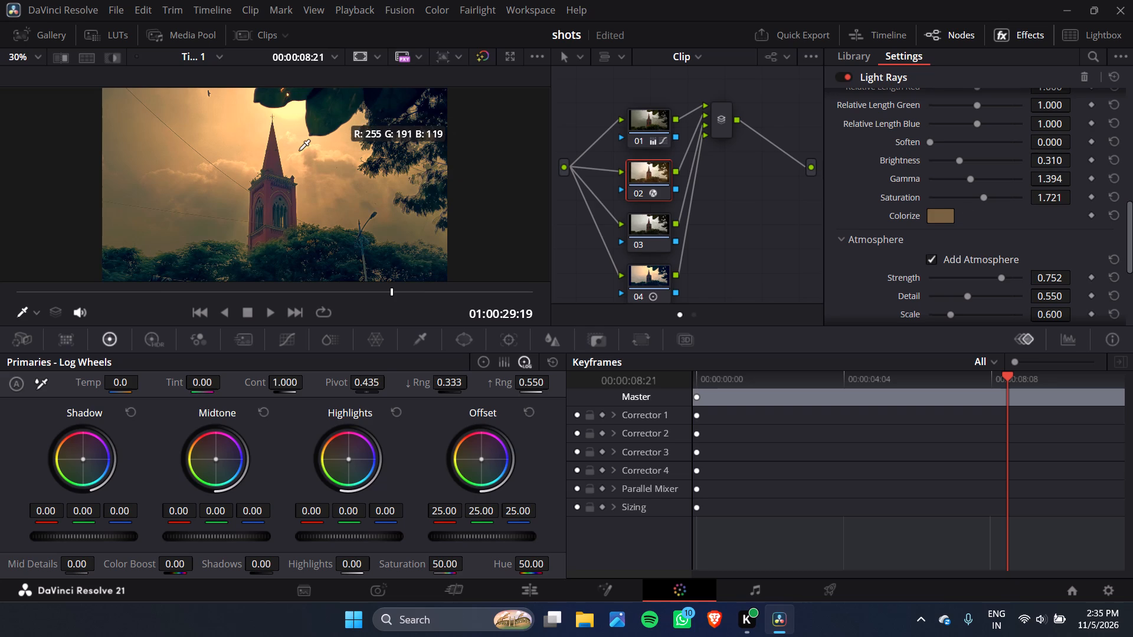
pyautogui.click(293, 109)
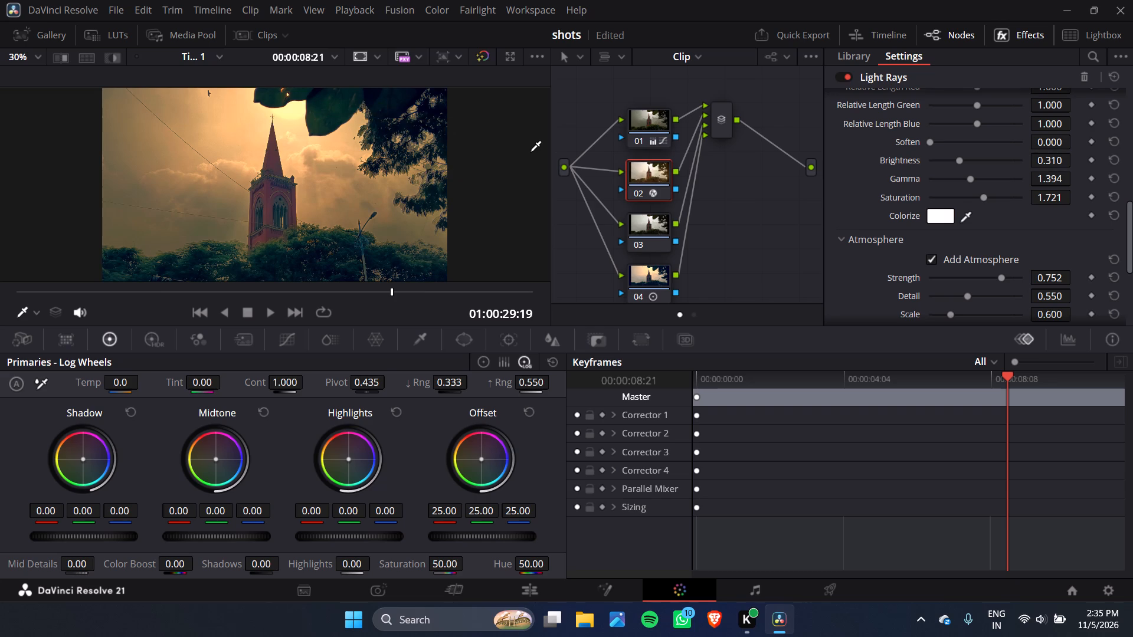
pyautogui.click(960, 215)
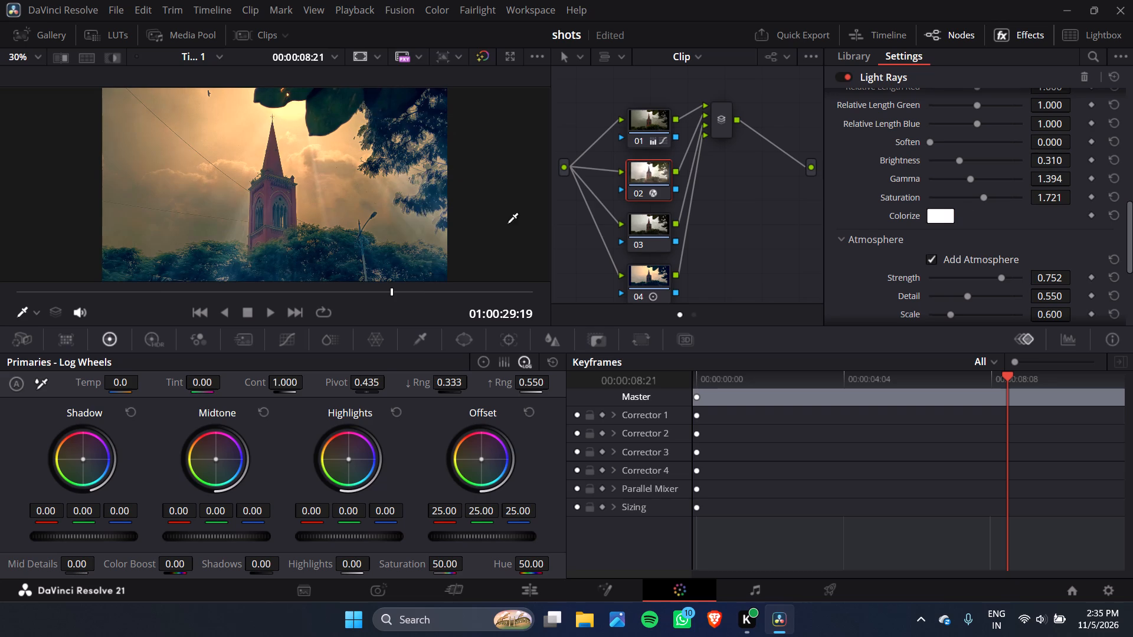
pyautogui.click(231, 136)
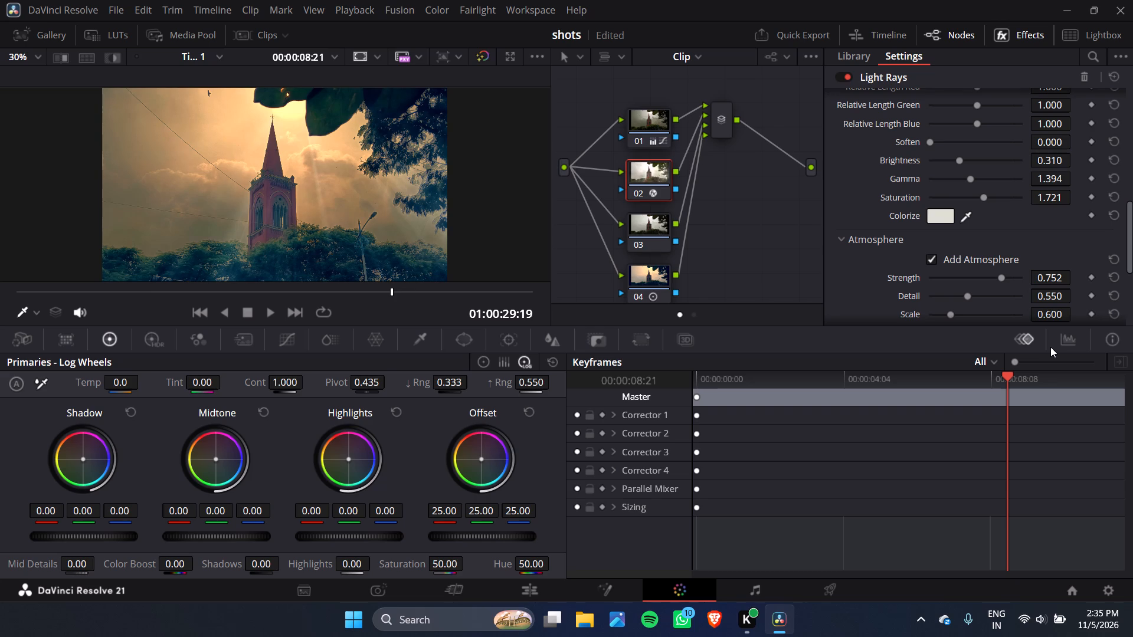
# Set the Light Rays Colorize colour on node 02 to a golden orange, about #de970a.
pyautogui.click(945, 221)
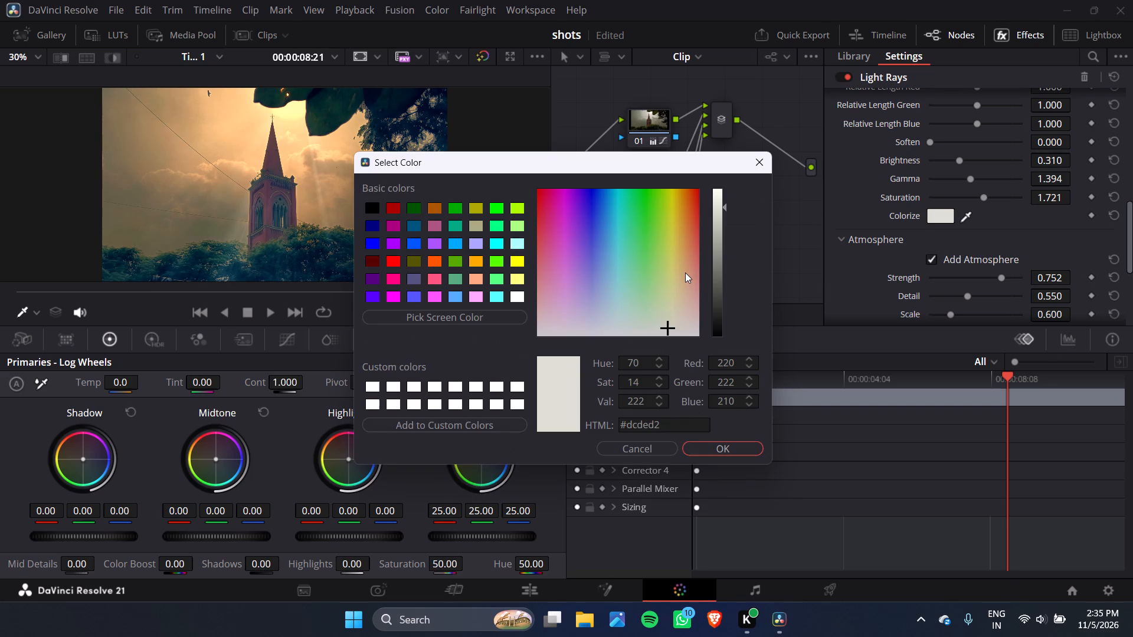
pyautogui.click(675, 199)
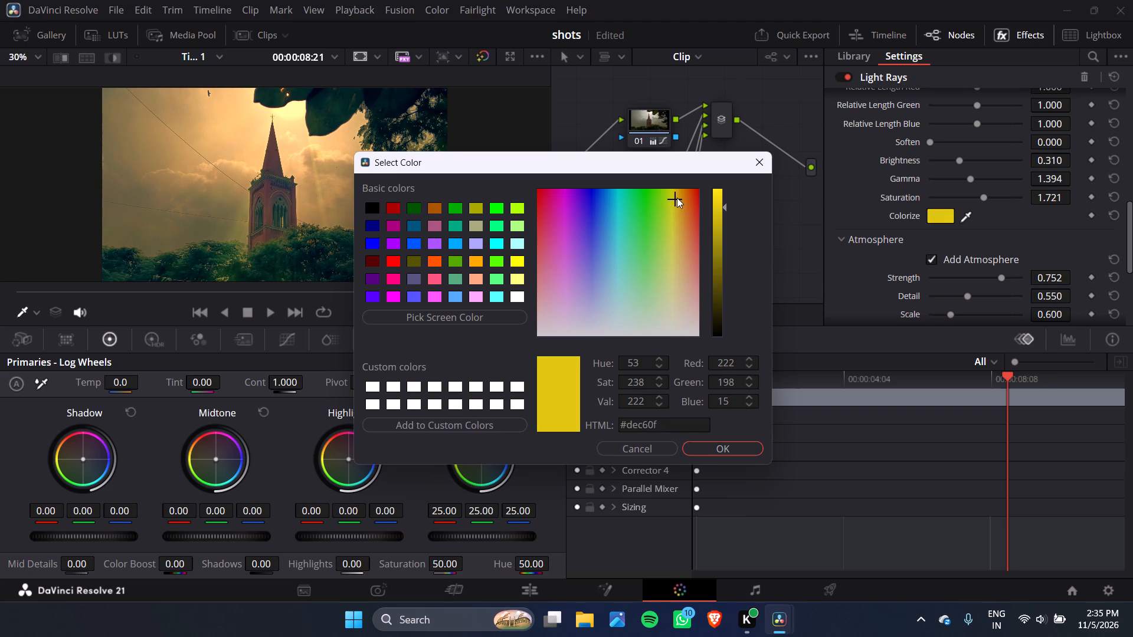
pyautogui.click(678, 196)
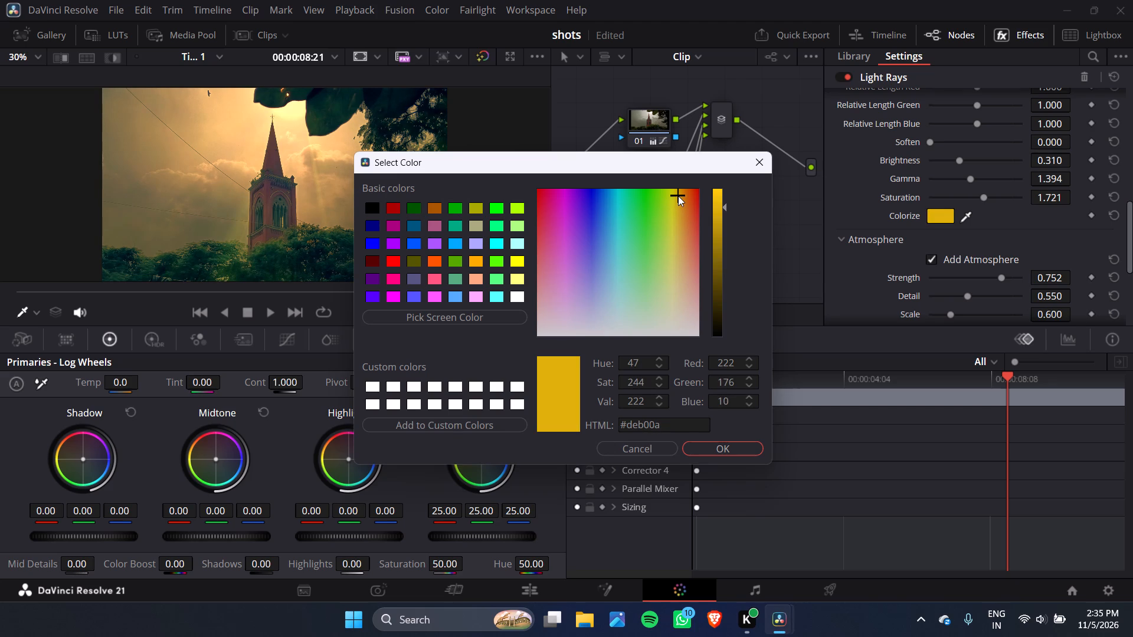
pyautogui.click(681, 196)
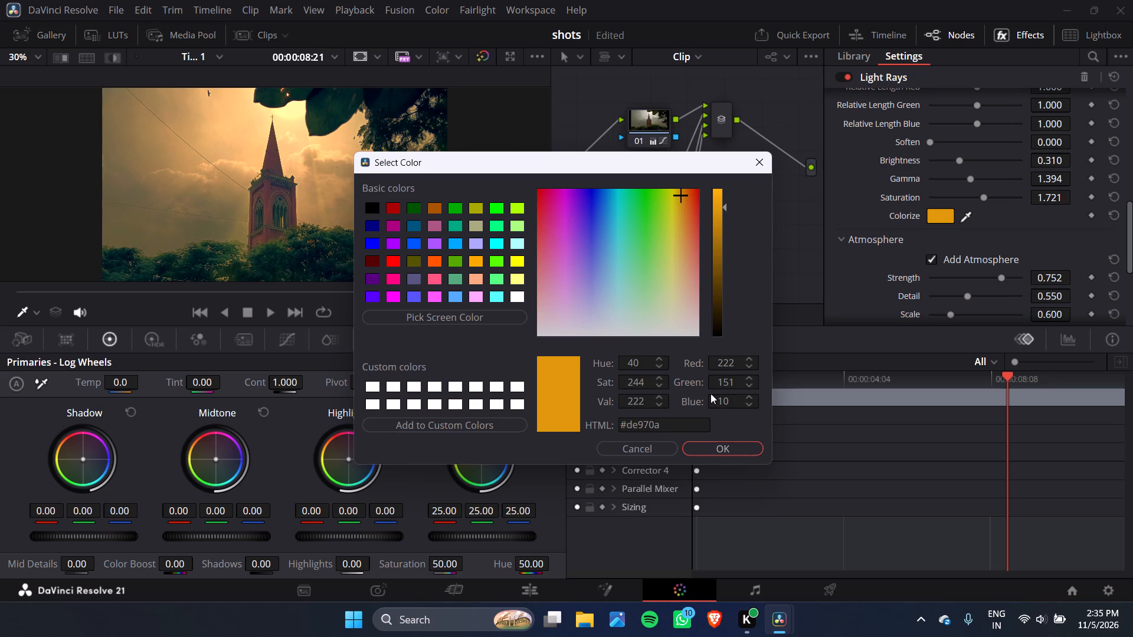
pyautogui.click(722, 448)
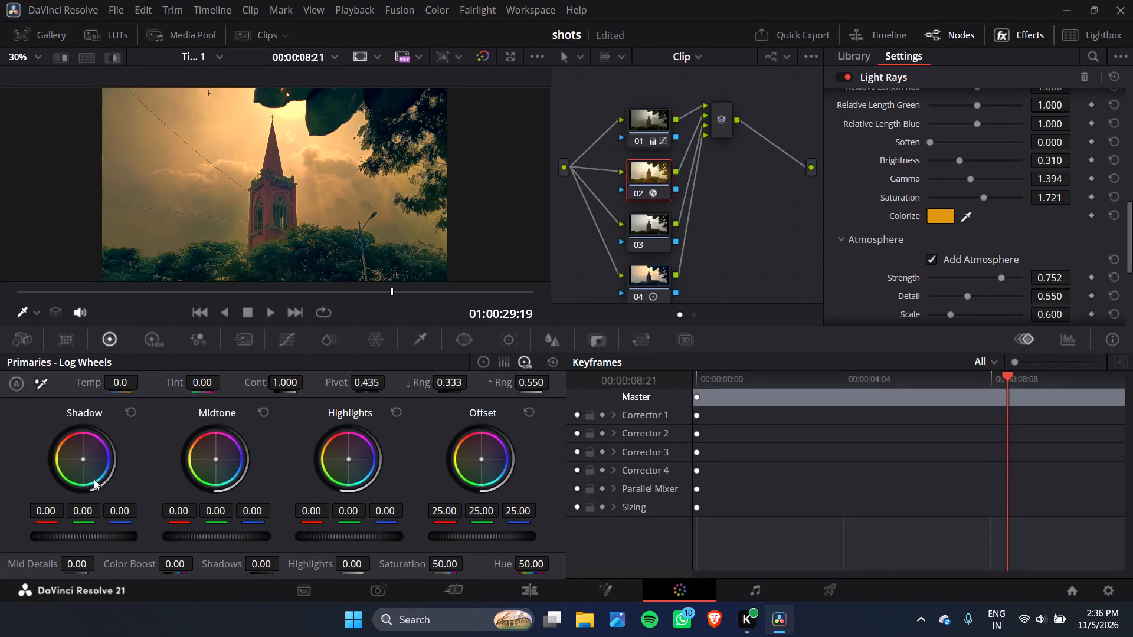
# Push node 04's Shadow log wheel further toward blue, to about red -0.14, green -0.01, blue 0.47.
pyautogui.click(646, 273)
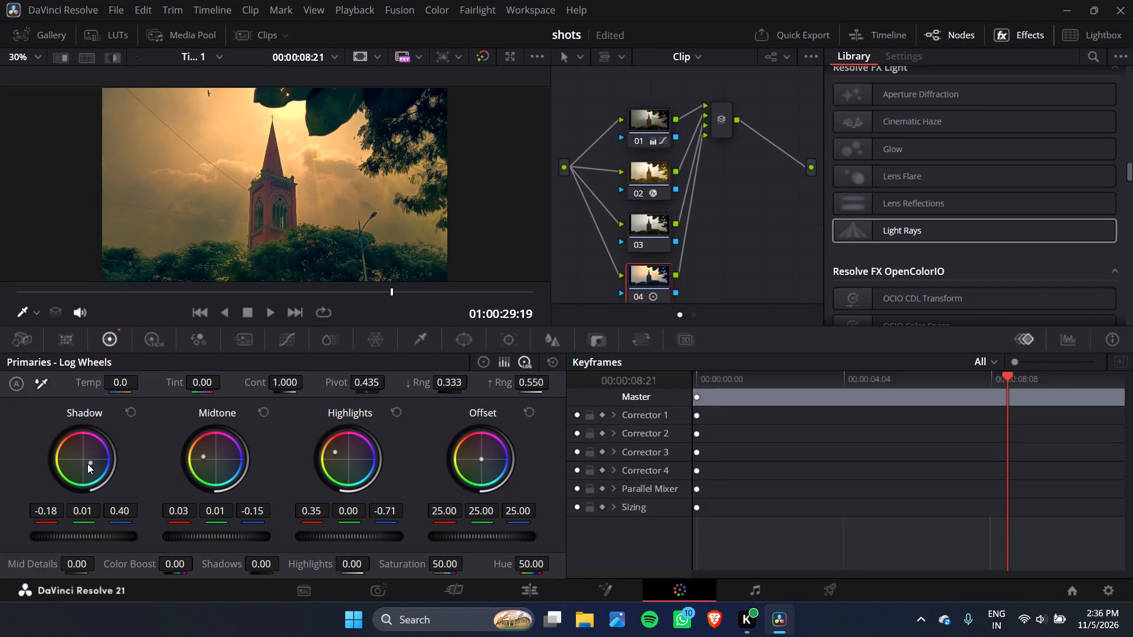
pyautogui.moveTo(90, 461); pyautogui.dragTo(103, 452)
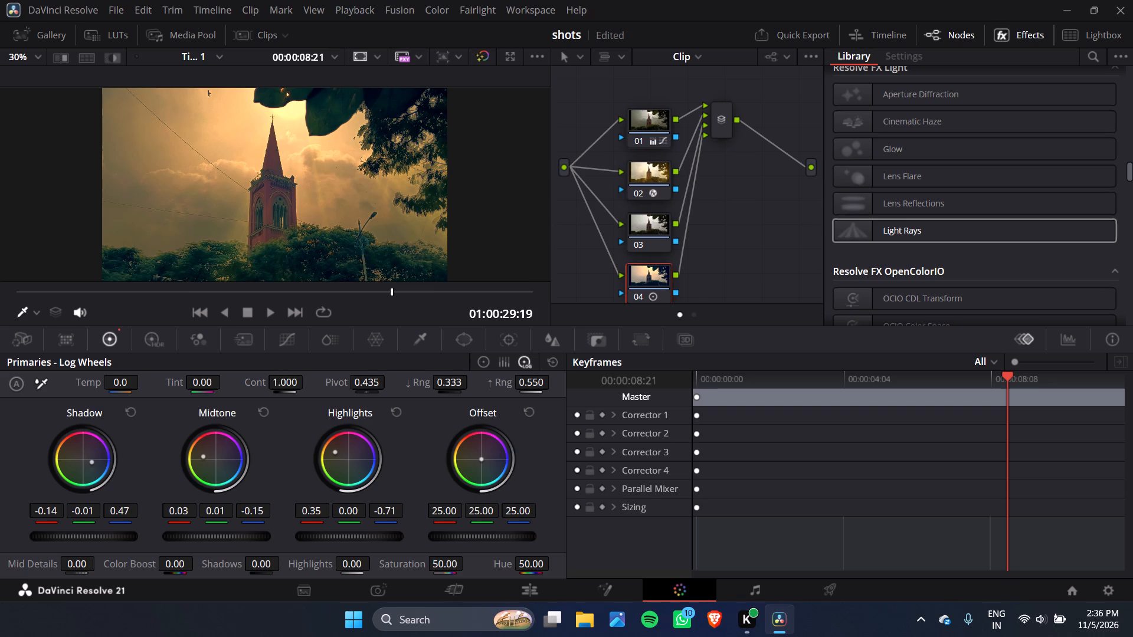
pyautogui.moveTo(103, 452); pyautogui.dragTo(108, 458)
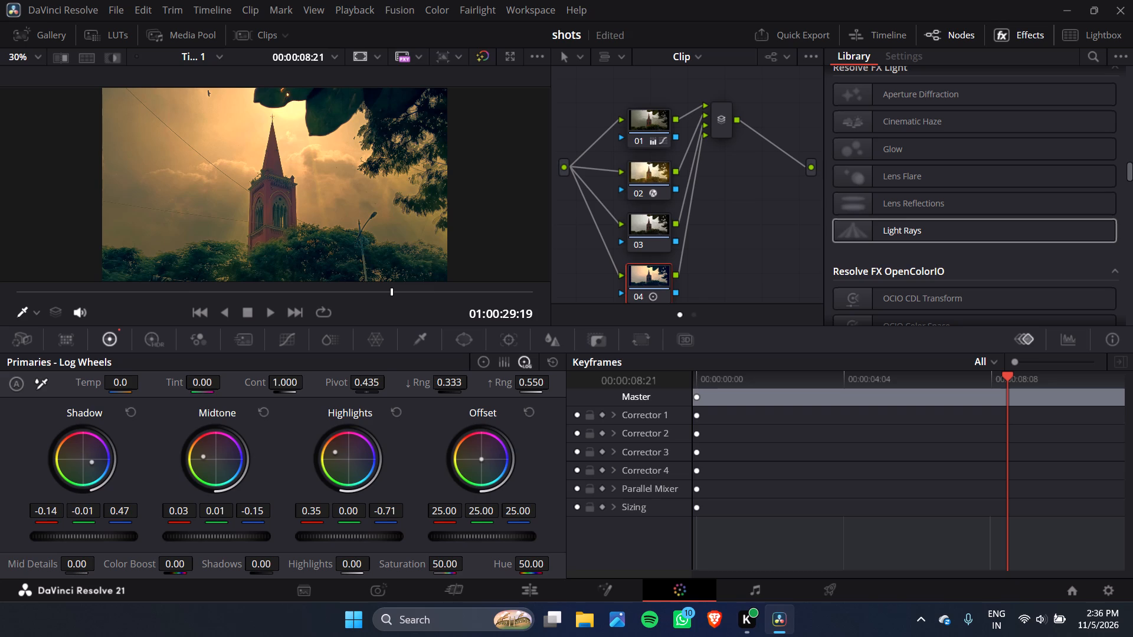
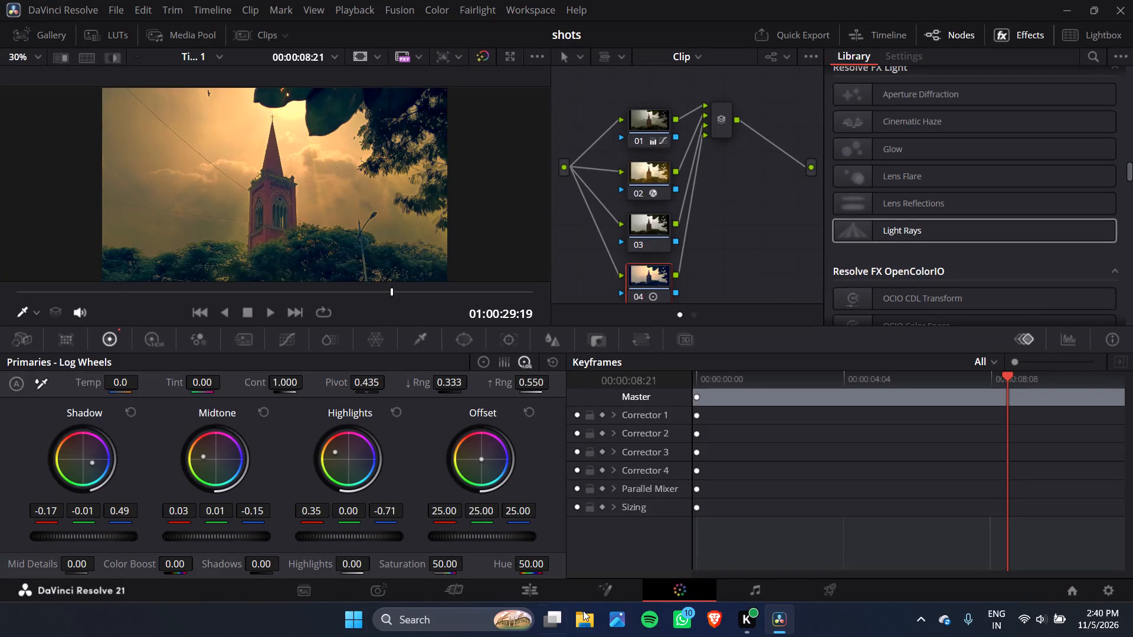
# Play back the graded church tower clip from its start on the Edit page timeline to review the grade in motion.
pyautogui.click(537, 590)
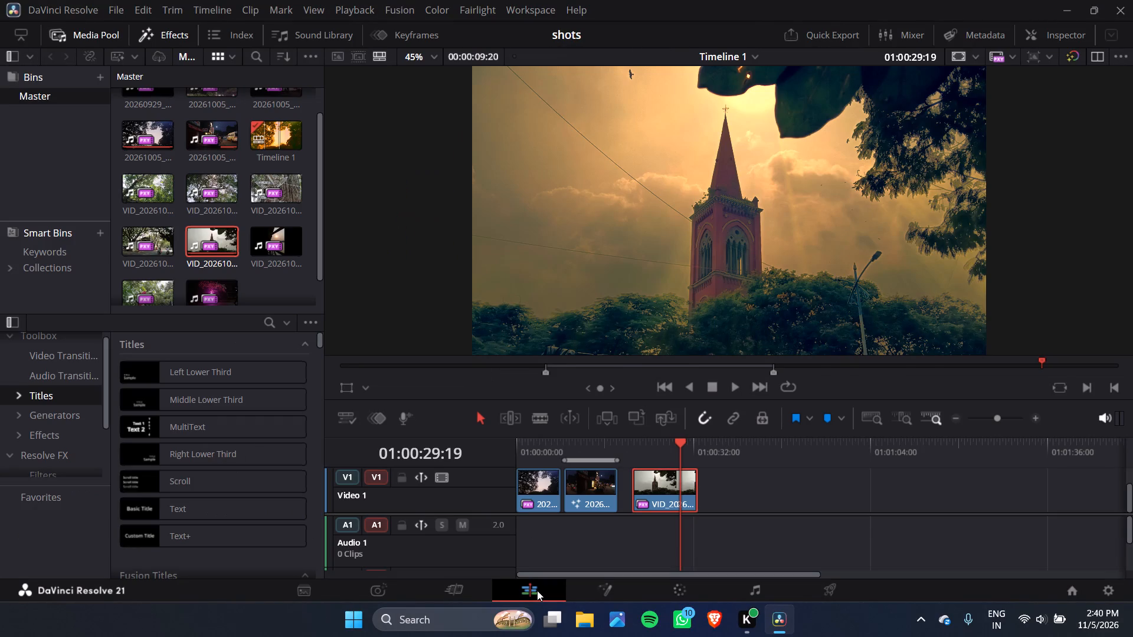
pyautogui.click(634, 444)
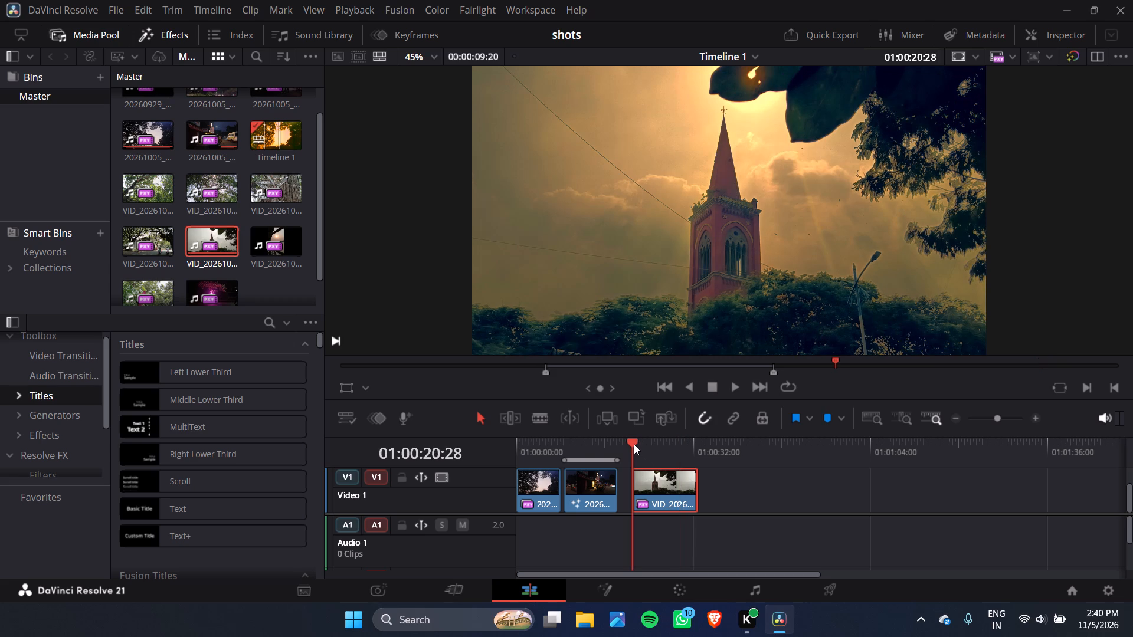
pyautogui.press('space')
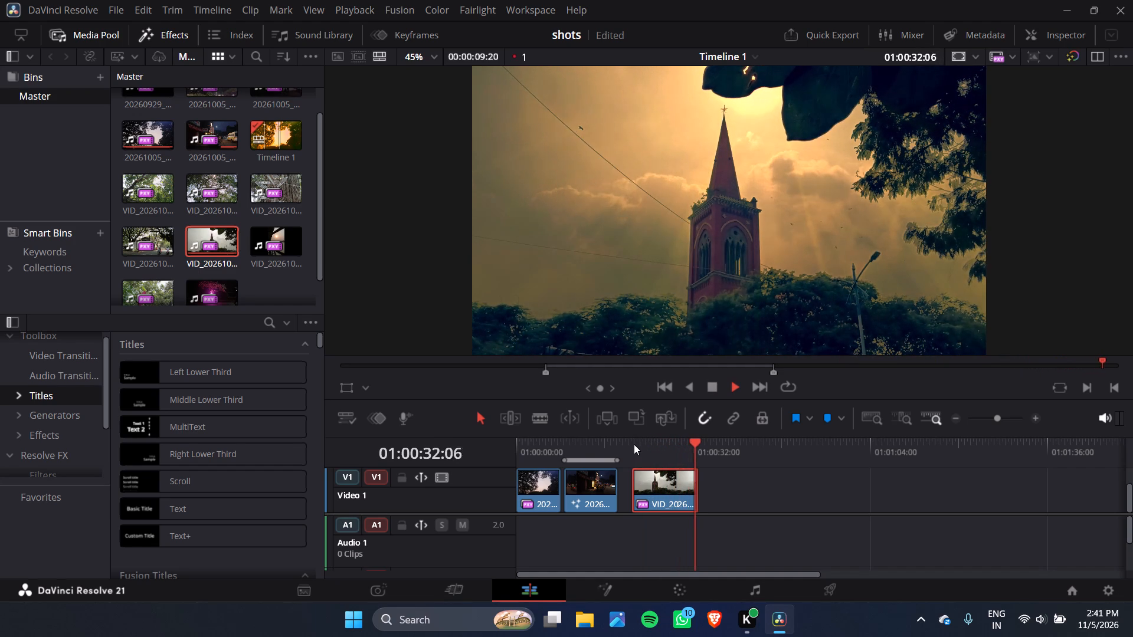
pyautogui.press('space')
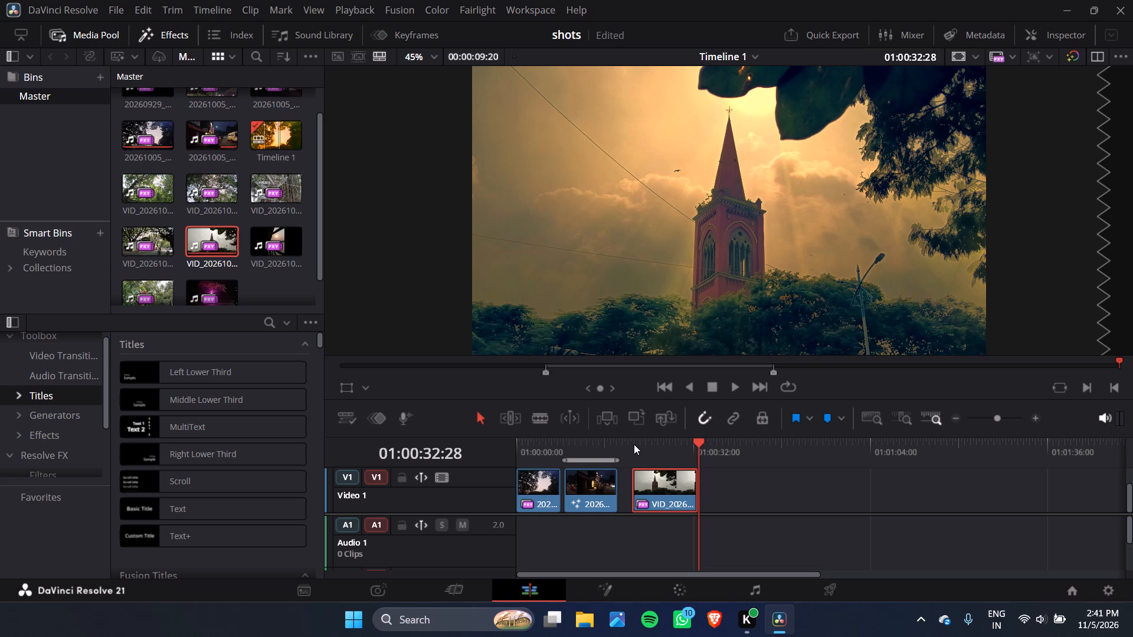
pyautogui.click(638, 442)
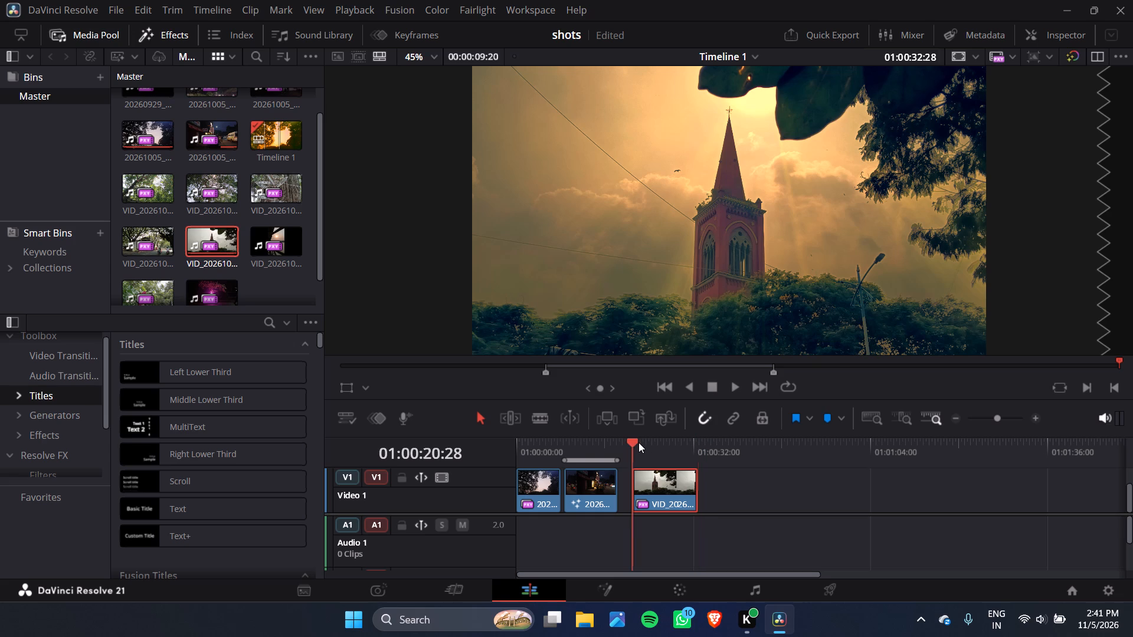
pyautogui.click(644, 444)
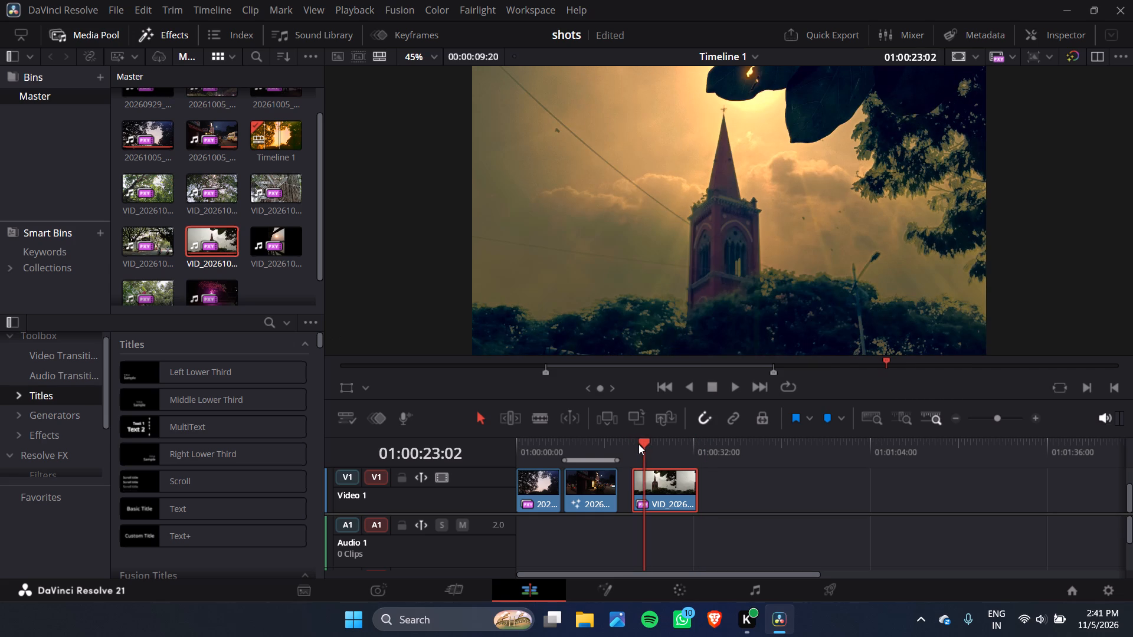
pyautogui.click(638, 444)
pyautogui.press('space')
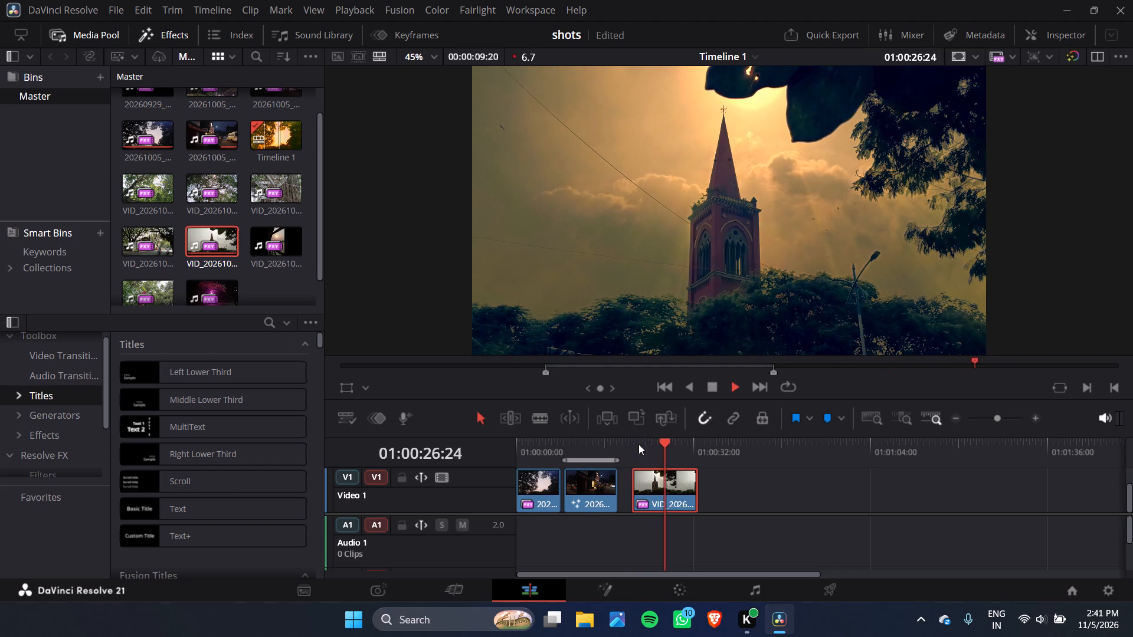
pyautogui.press('space')
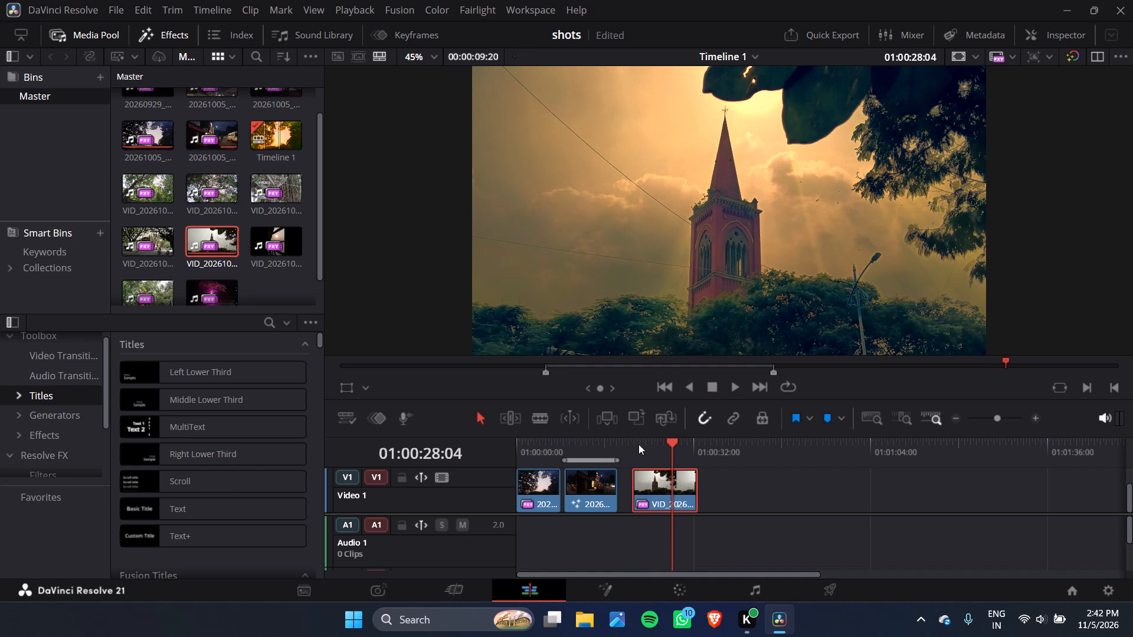
pyautogui.doubleClick(638, 444)
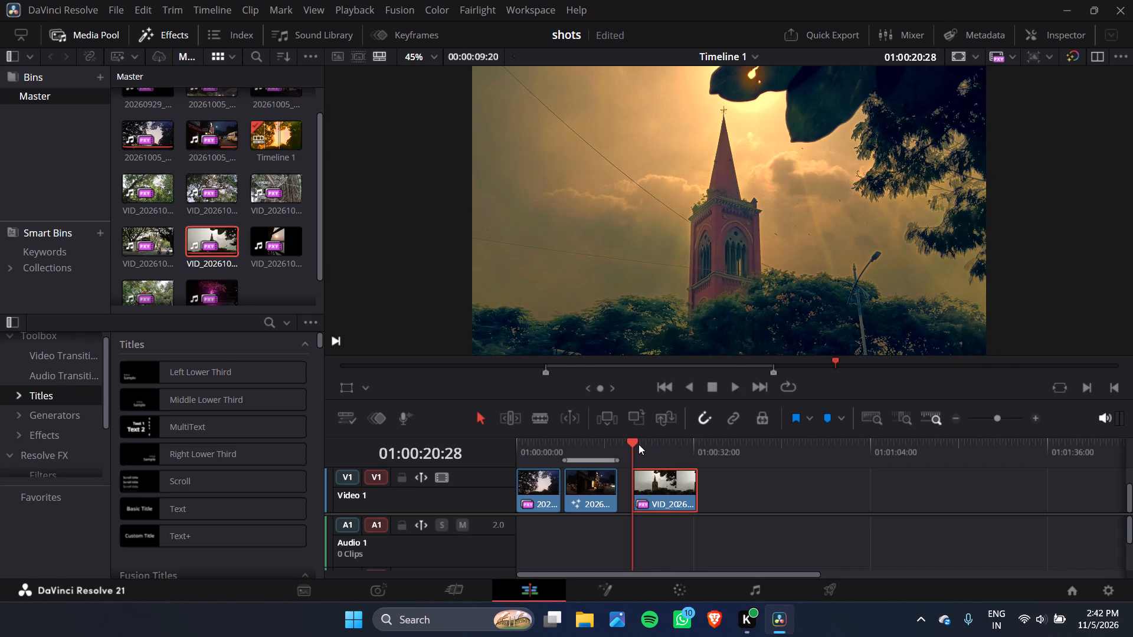
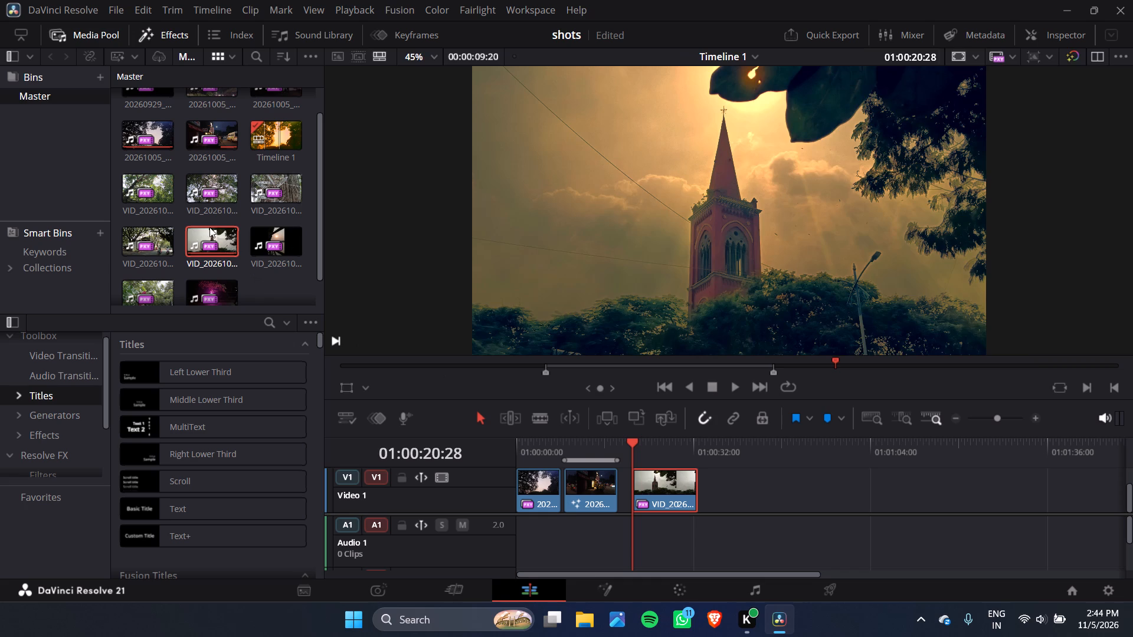
# Add another copy of the church tower clip to Video 1, after the graded one, starting at about 01:00:35:18.
pyautogui.moveTo(209, 236); pyautogui.dragTo(715, 490)
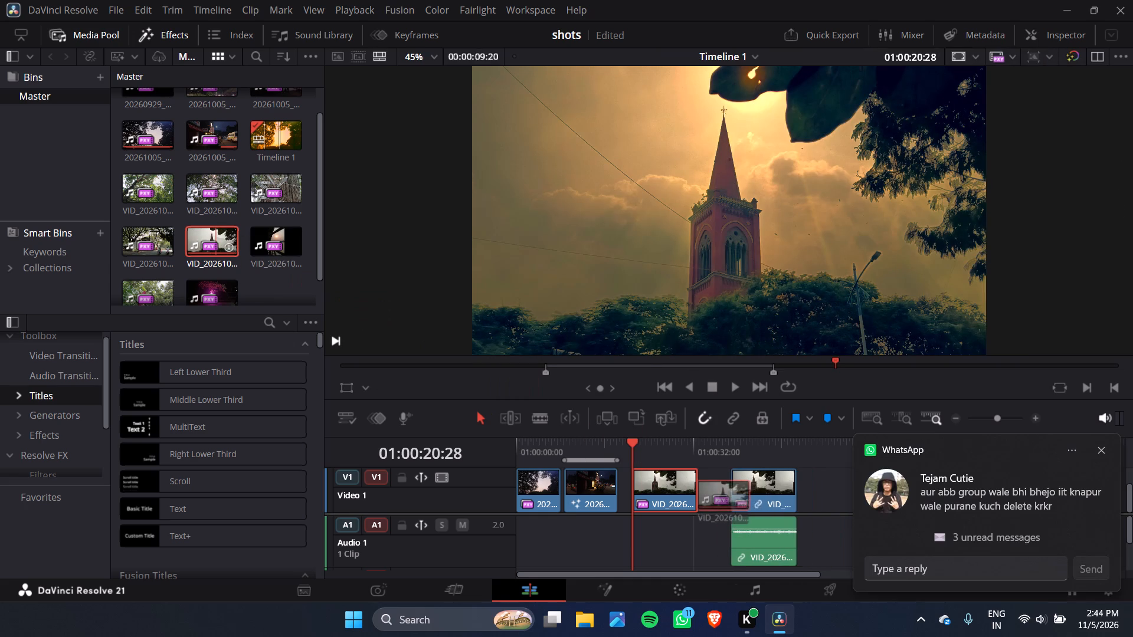
pyautogui.moveTo(715, 490); pyautogui.dragTo(713, 490)
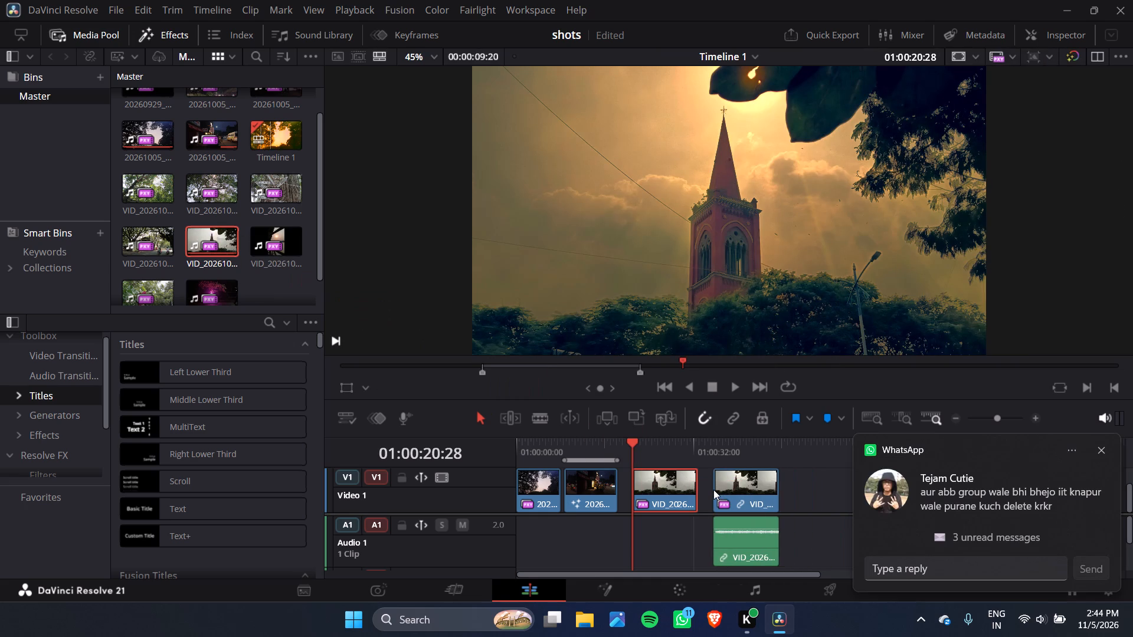
# Delete the linked audio of the newly added church tower clip from Audio 1, keeping its video.
pyautogui.click(736, 544)
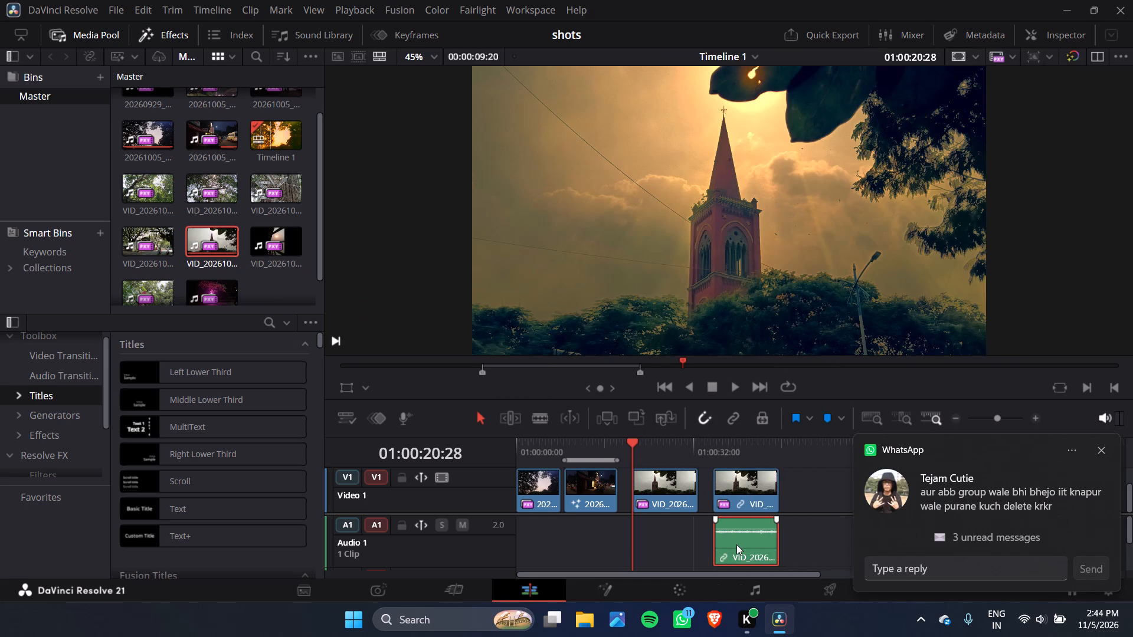
pyautogui.press('BackSpace')
# Move the playhead to the start of the new church tower clip at 01:00:35:18 and open that clip on the Color page.
pyautogui.click(715, 446)
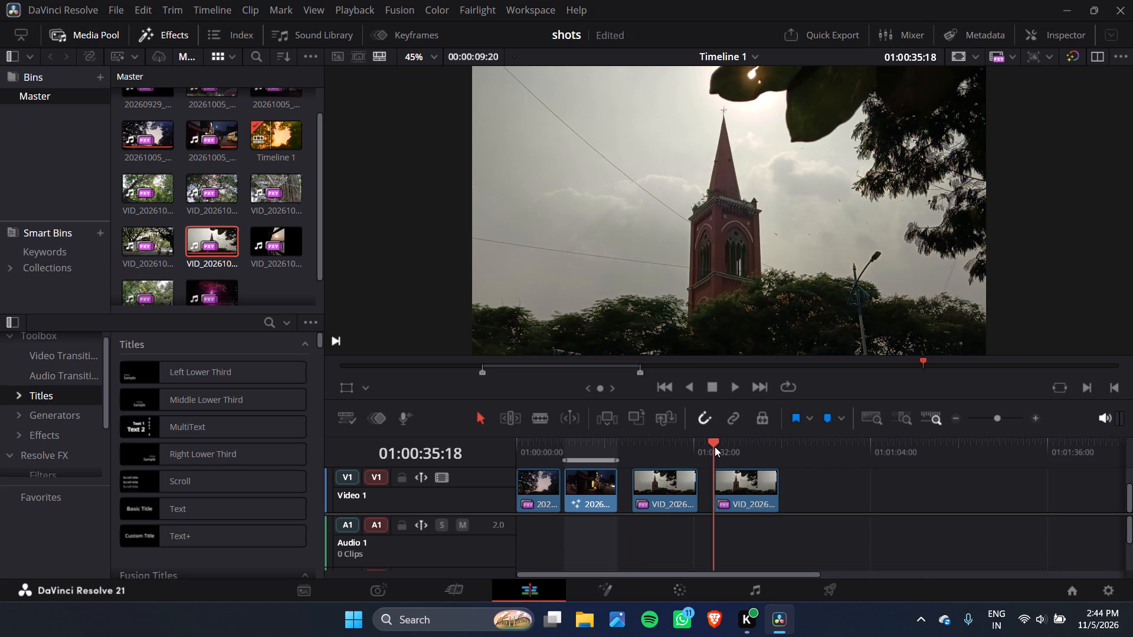
pyautogui.click(736, 480)
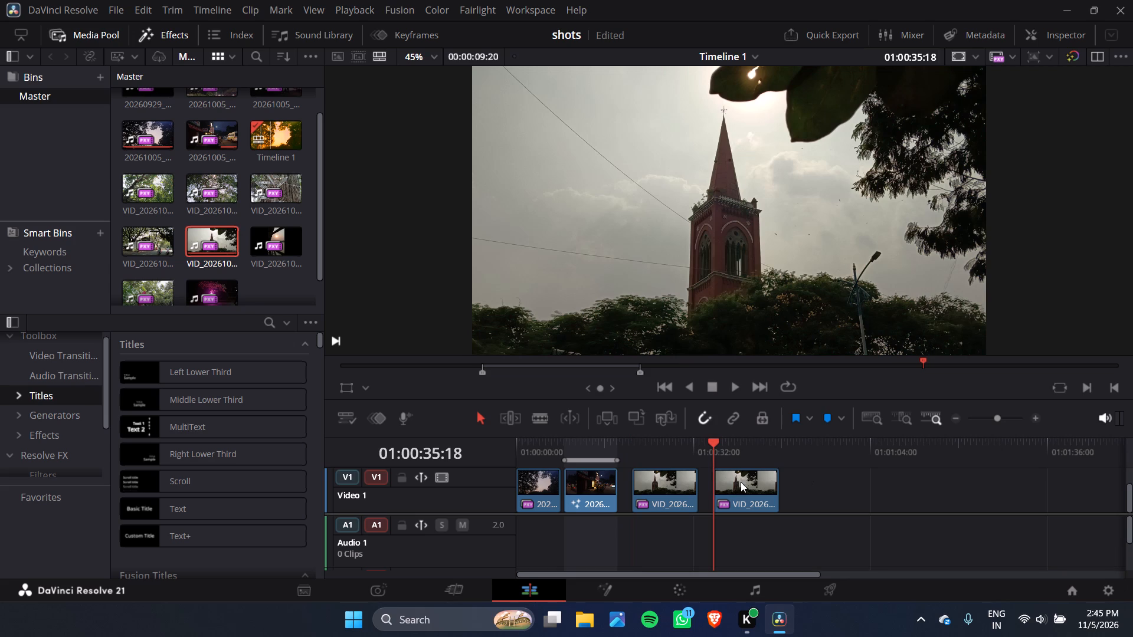
pyautogui.scroll(1, 744, 482)
pyautogui.click(744, 482)
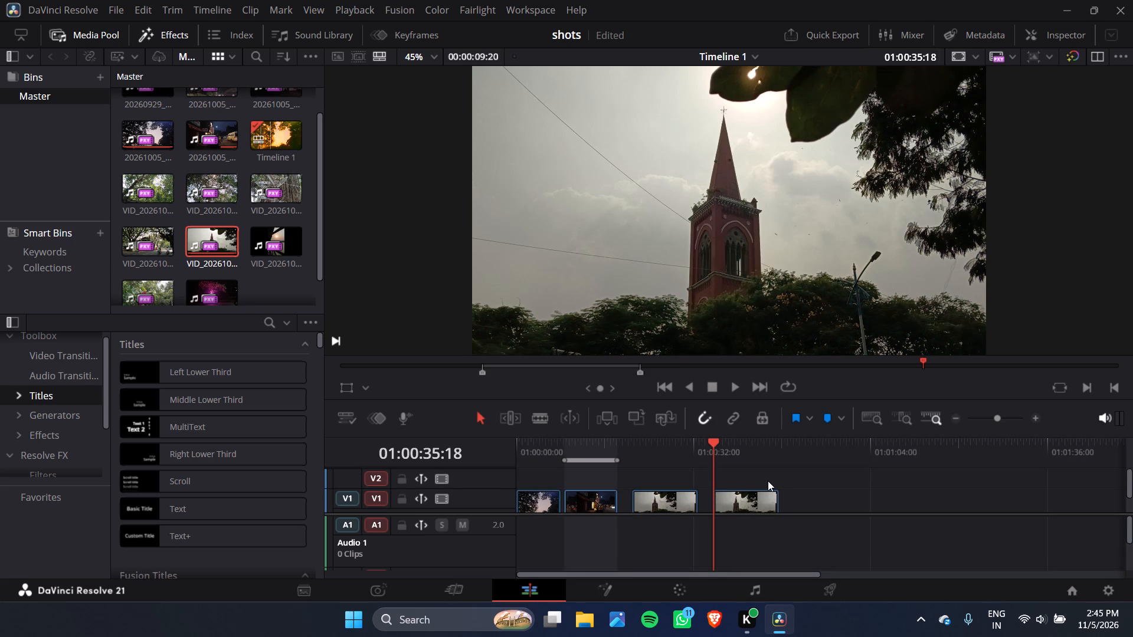
pyautogui.scroll(-1, 768, 481)
pyautogui.click(754, 481)
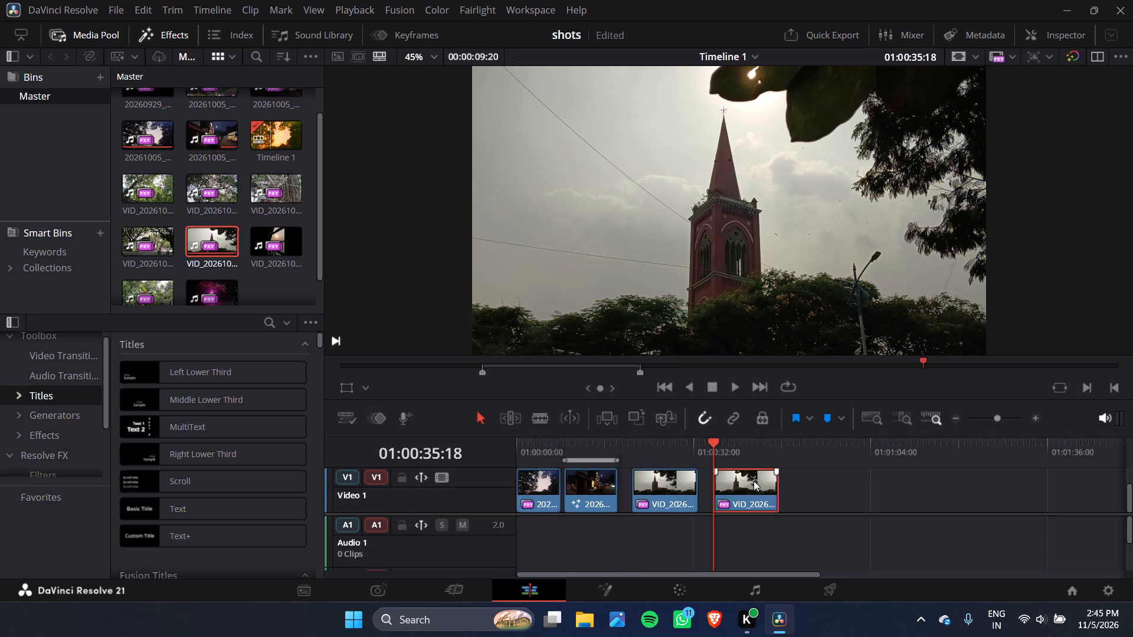
pyautogui.click(671, 592)
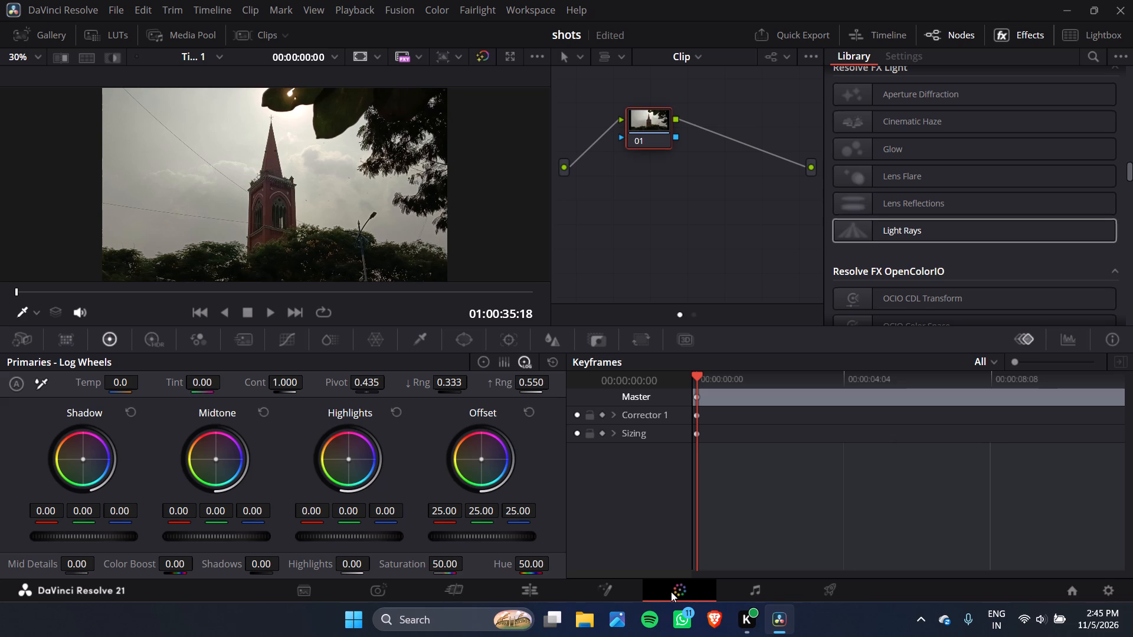
pyautogui.click(539, 597)
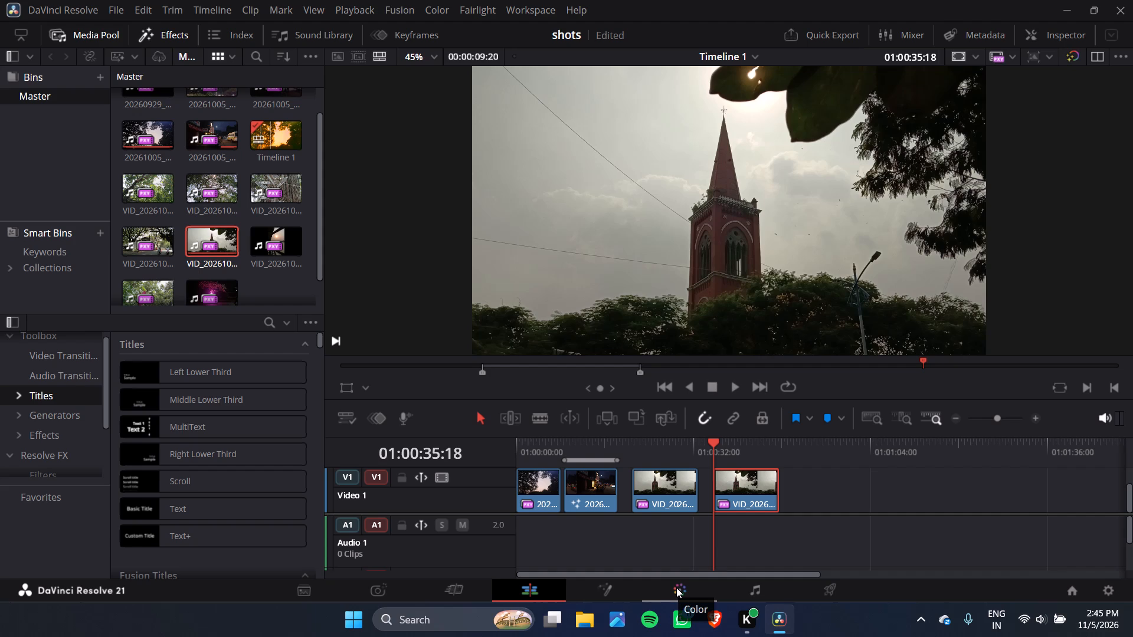
pyautogui.click(676, 587)
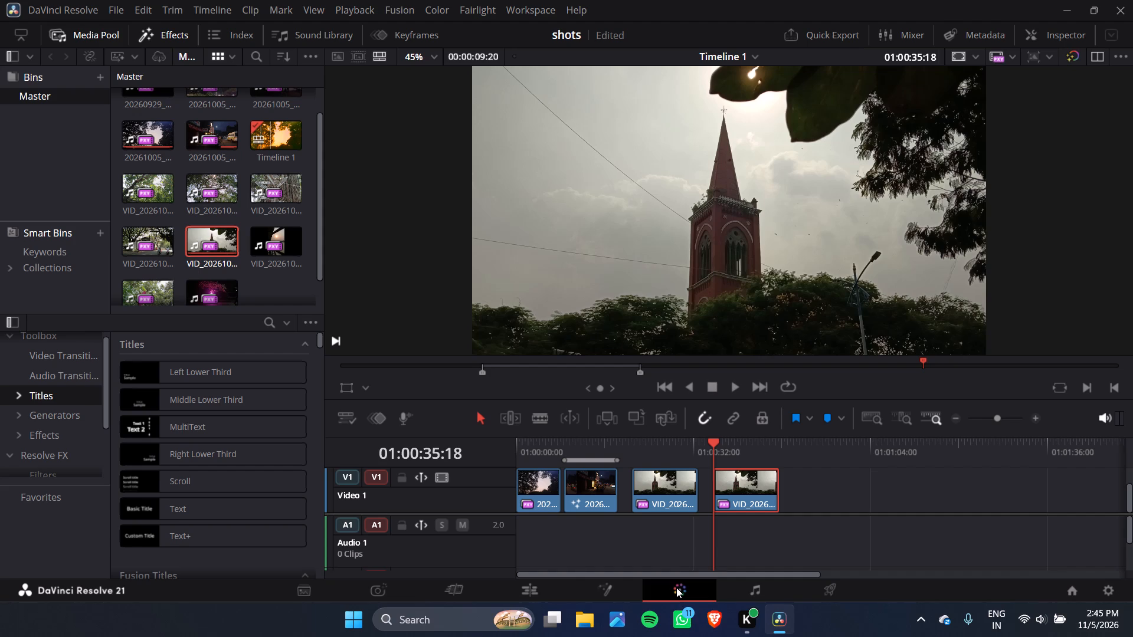
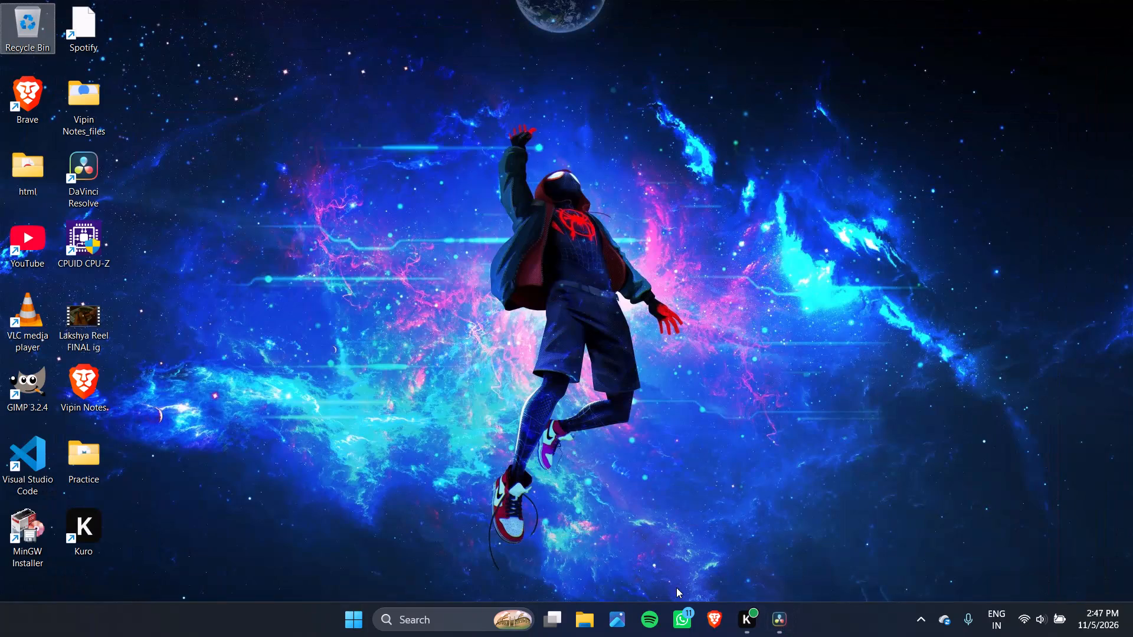
# Switch to the Brave browser, bring up the IRCTC train-list page in a maximized window, and reload it.
pyautogui.click(712, 620)
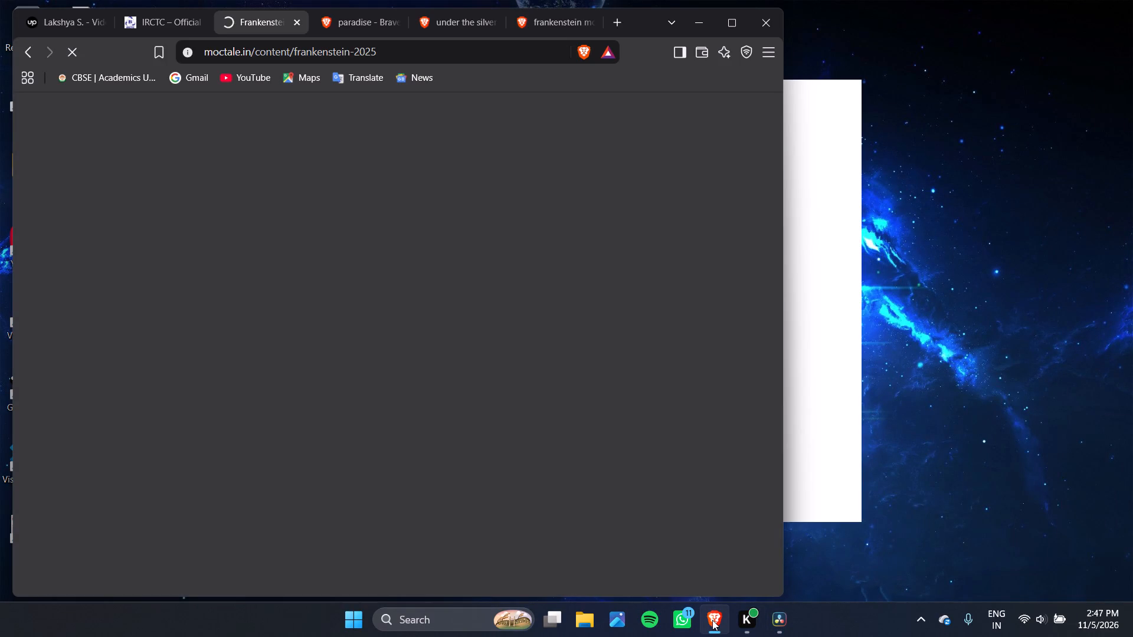
pyautogui.click(185, 19)
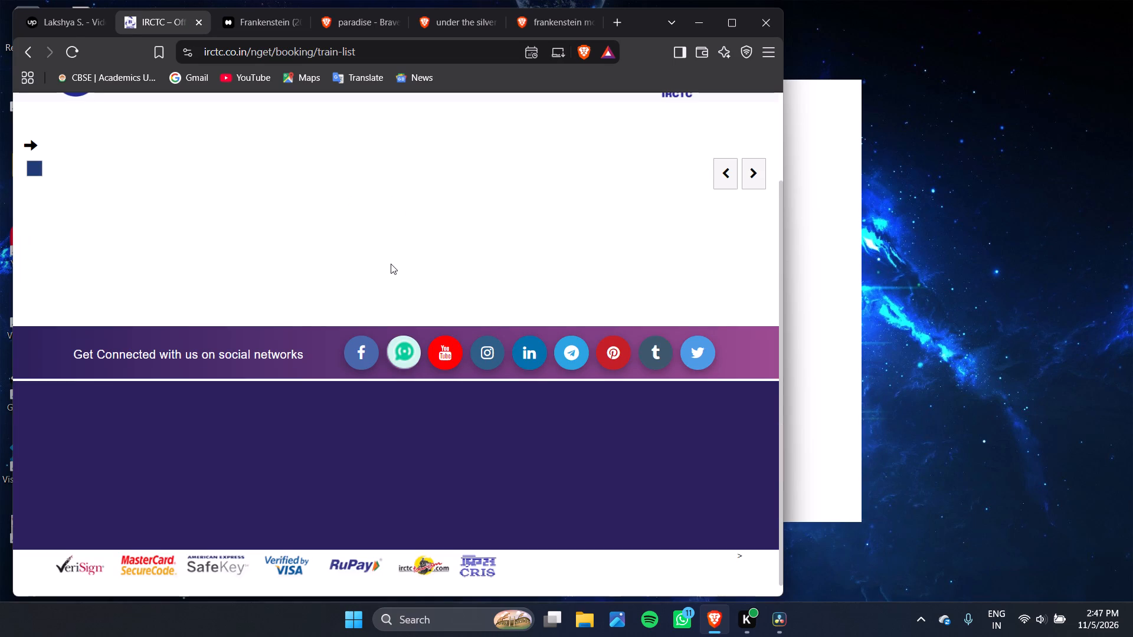
pyautogui.scroll(5, 391, 264)
pyautogui.click(726, 22)
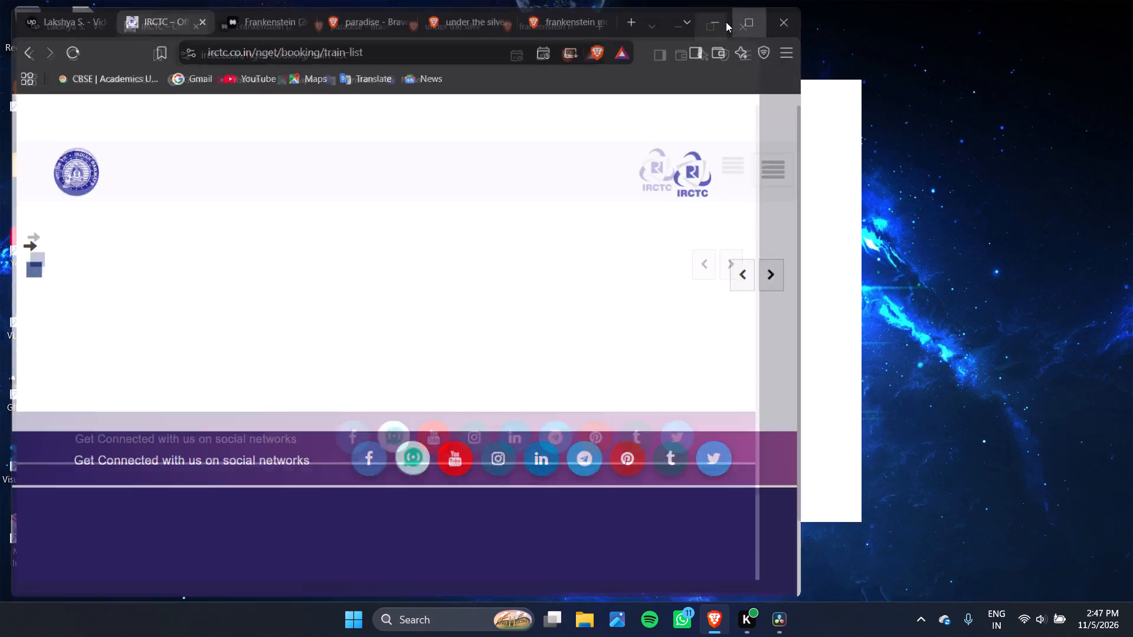
pyautogui.scroll(5, 542, 398)
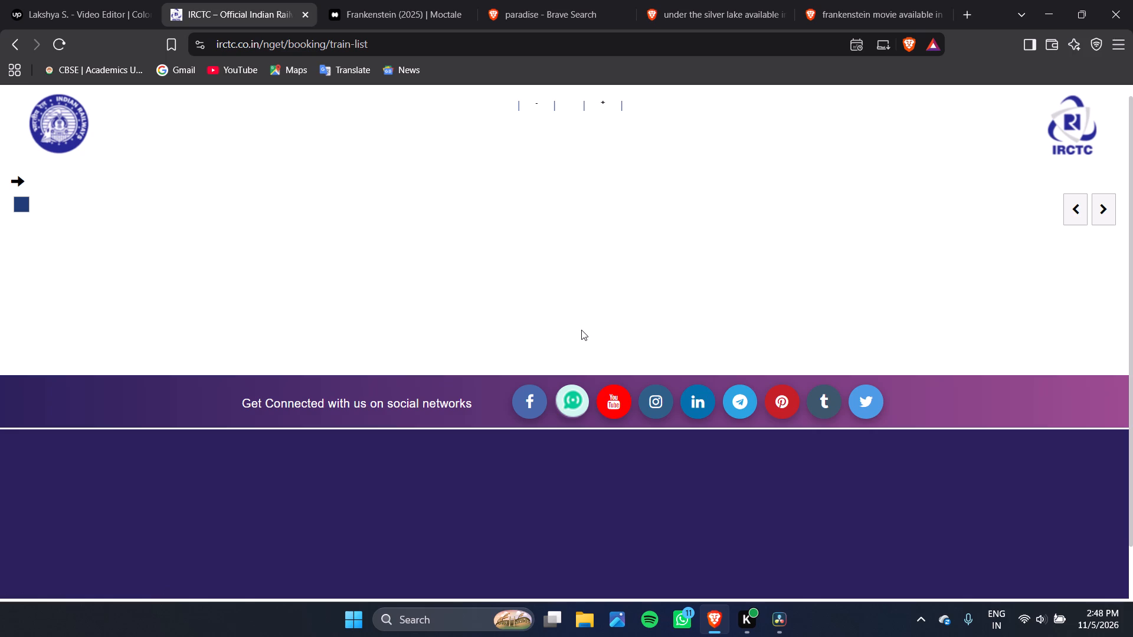
pyautogui.click(52, 46)
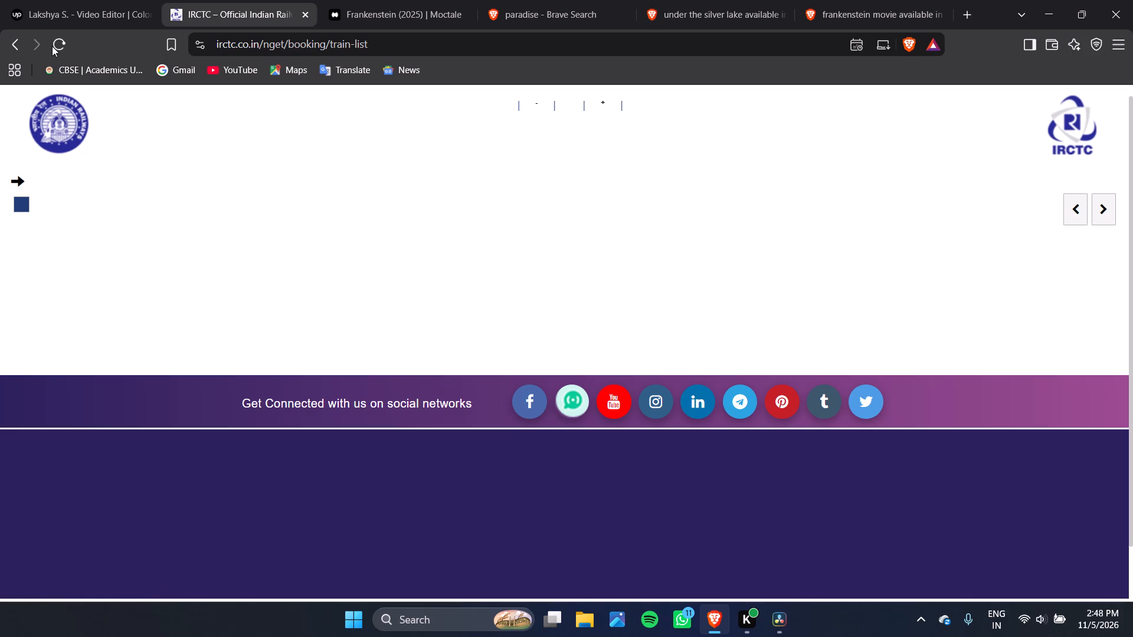